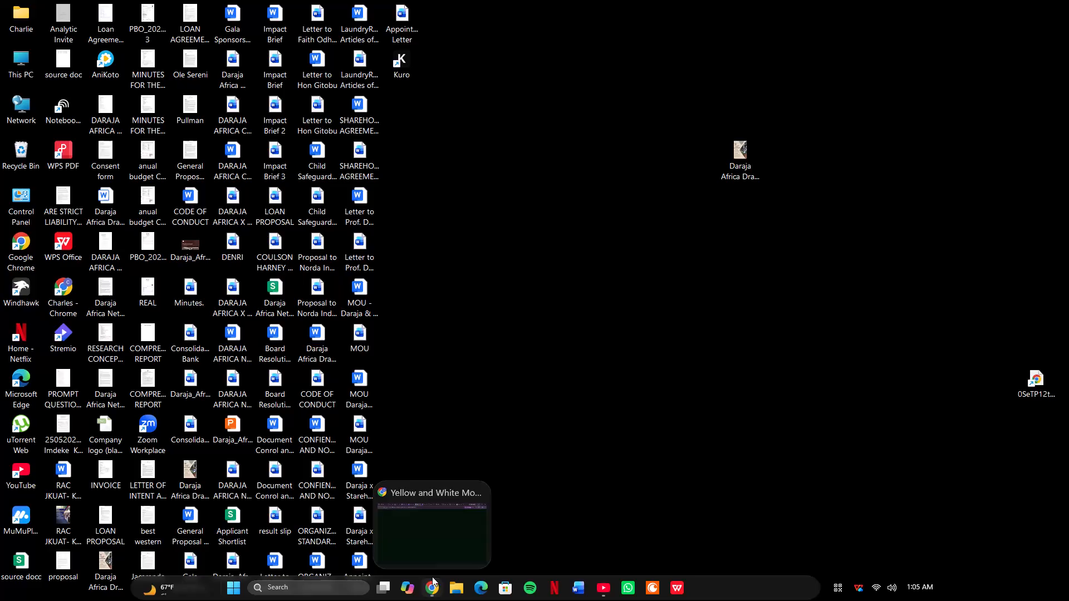
Switch to the Sports Day poster design in Chrome and examine its background, date and venue box, script heading and main title.
left_click(431, 543)
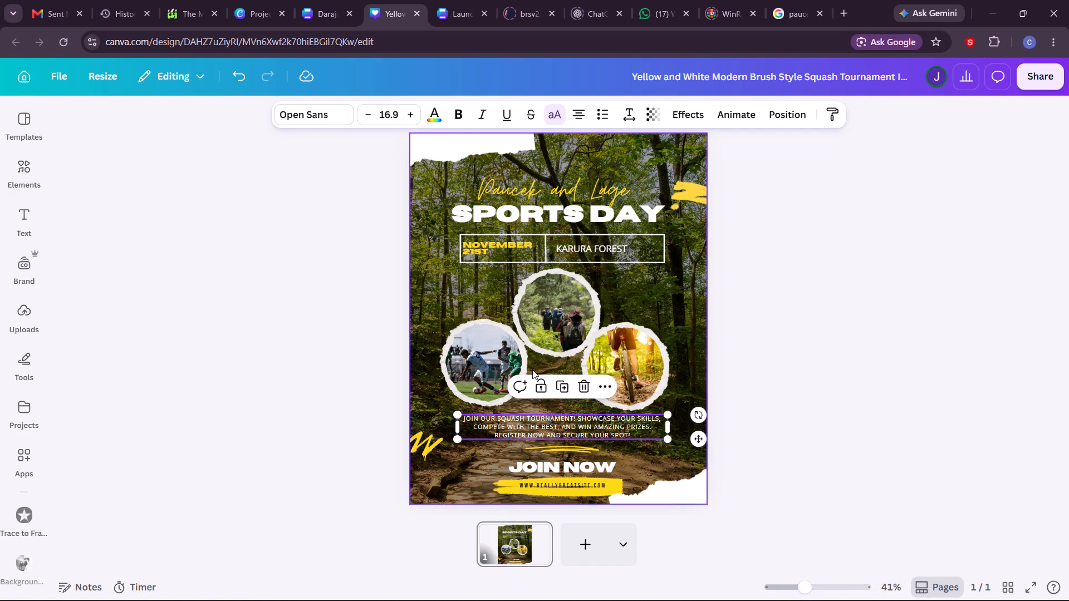
left_click(448, 300)
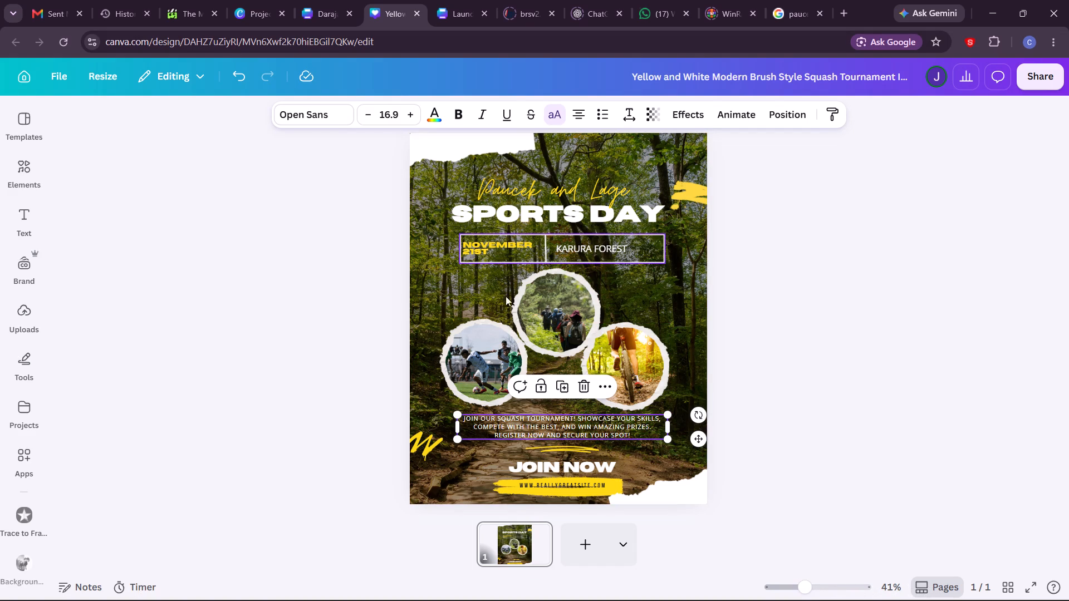
scroll(643, 307, "up", 4)
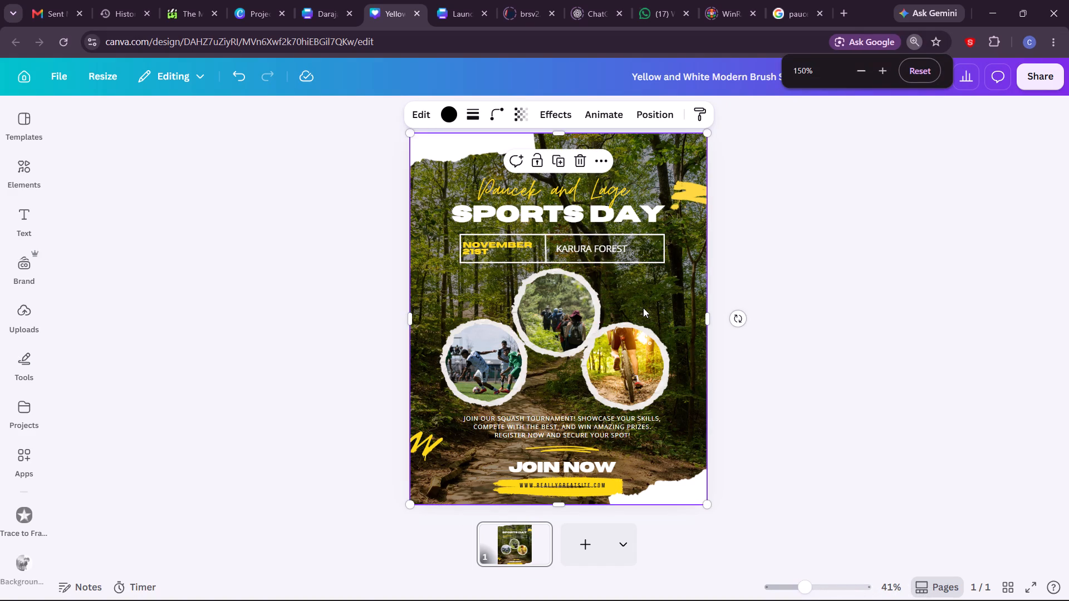
scroll(643, 309, "down", 3, "ctrl")
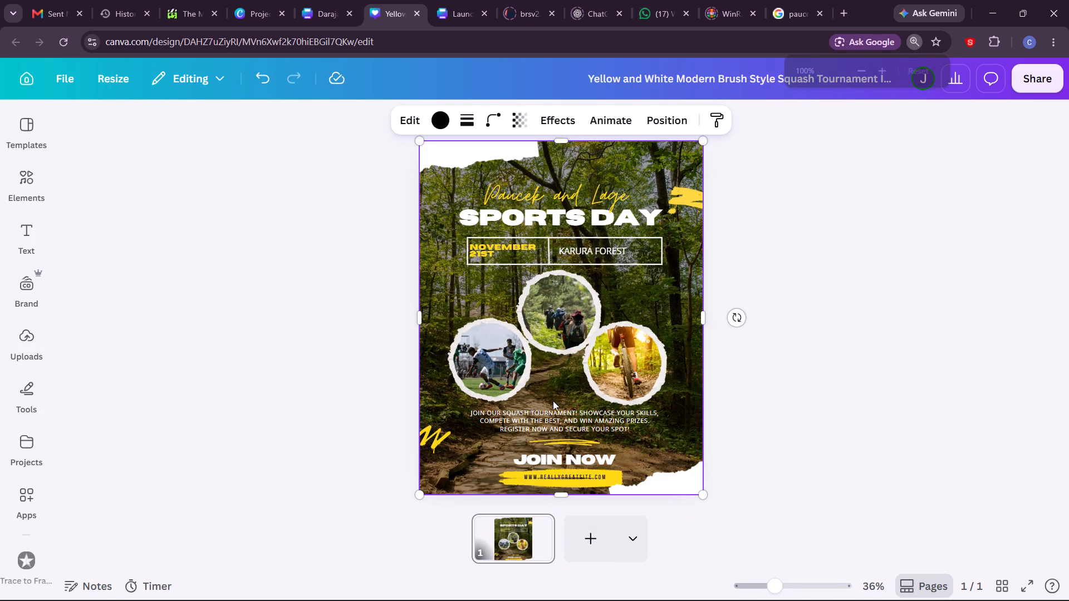
scroll(563, 233, "up", 1)
left_click(502, 249)
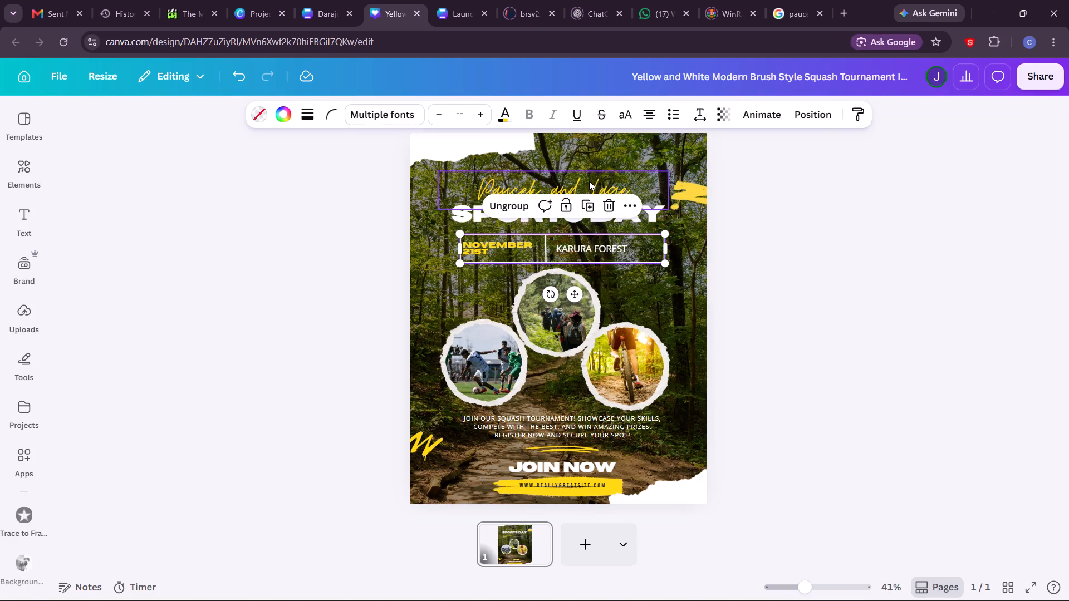
left_click(592, 181)
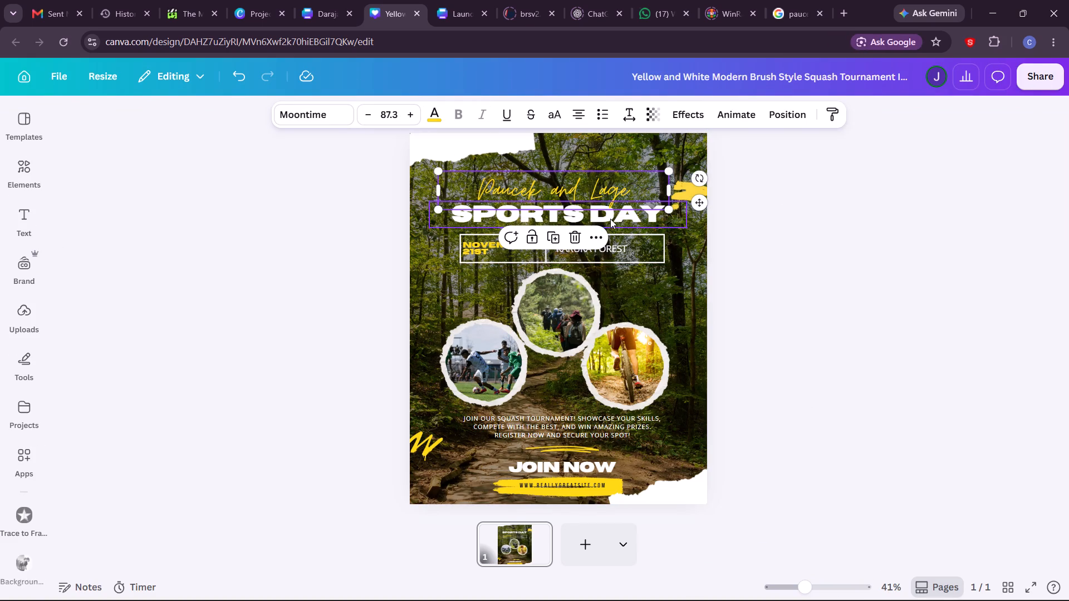
left_click(610, 219)
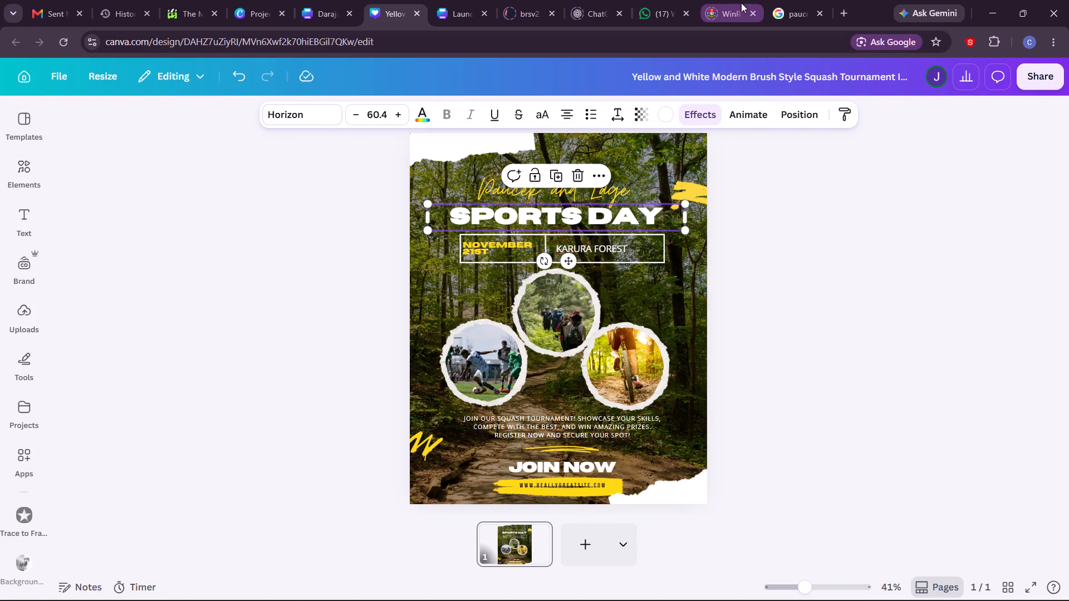
Open the existing Google search on "paucek and lage for an event" and read the AI Overview about the poster's heading name.
left_click(793, 6)
scroll(400, 259, "down", 1)
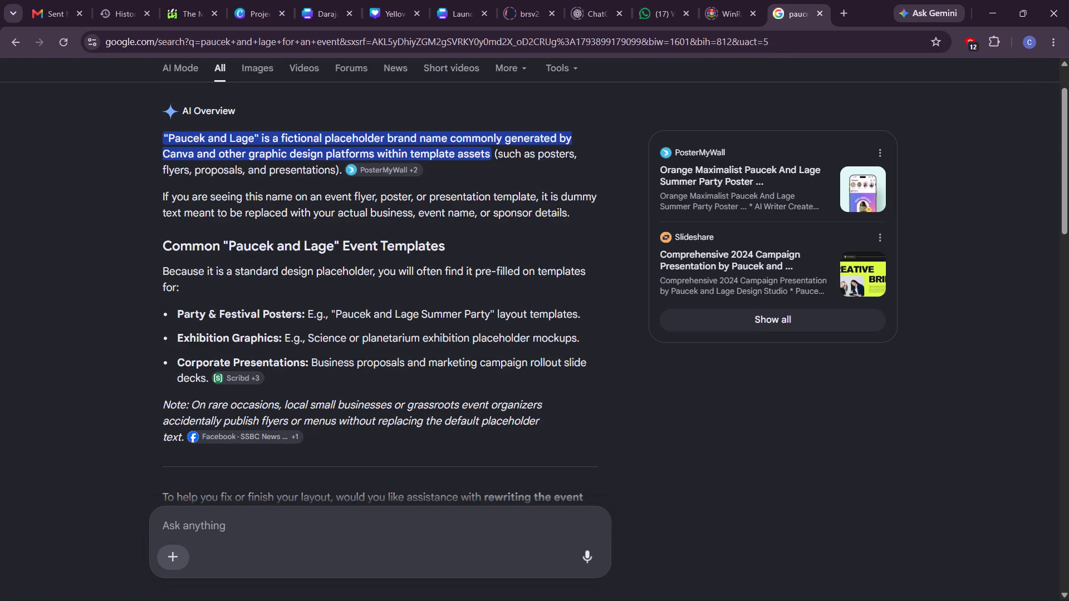
scroll(326, 313, "down", 2)
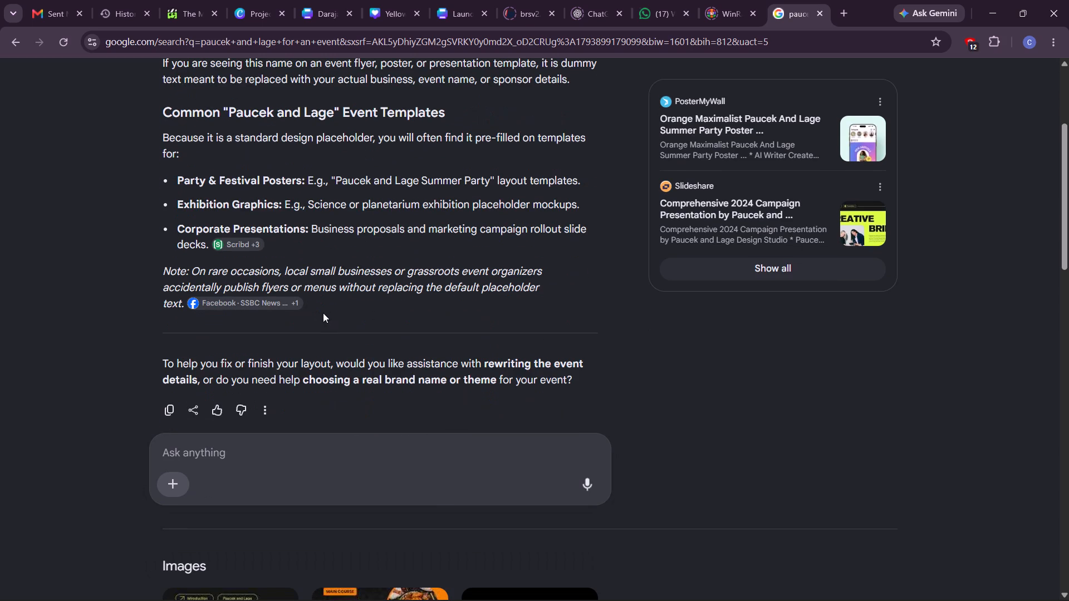
scroll(379, 290, "up", 3)
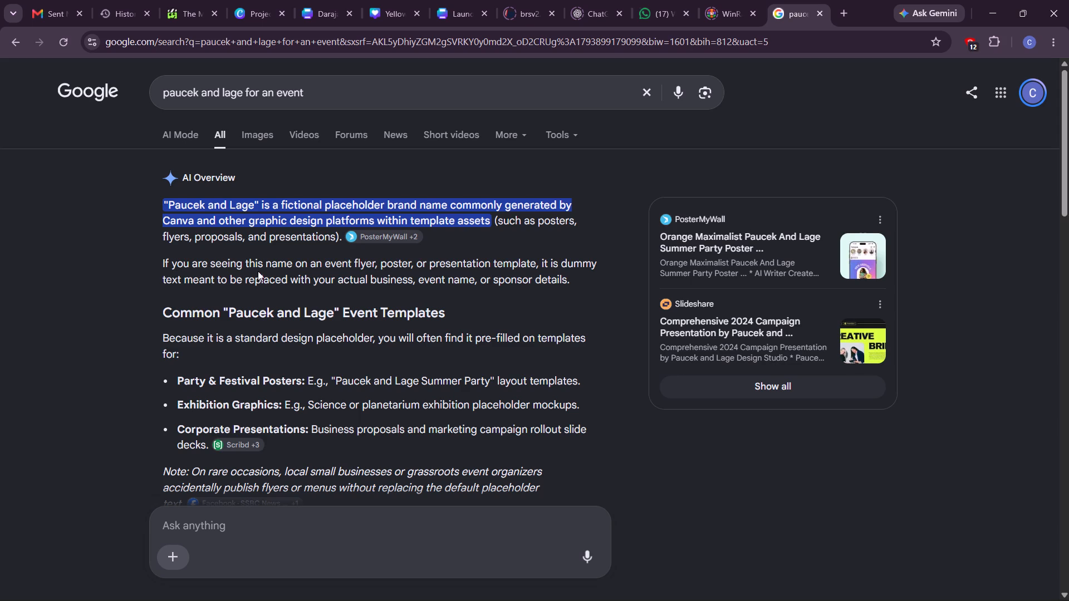
scroll(494, 287, "down", 1)
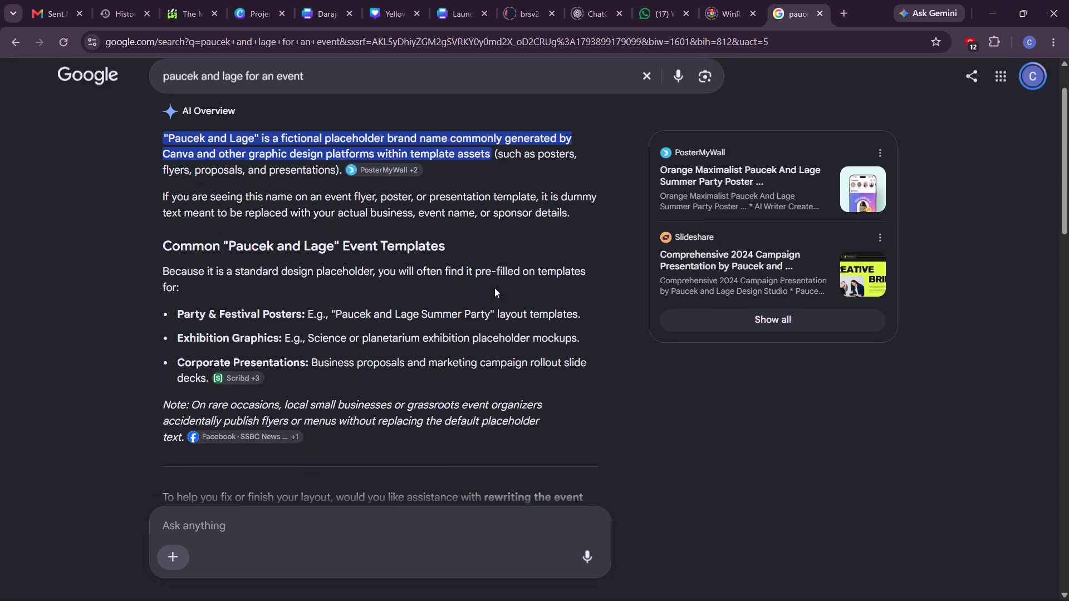
scroll(330, 243, "down", 2)
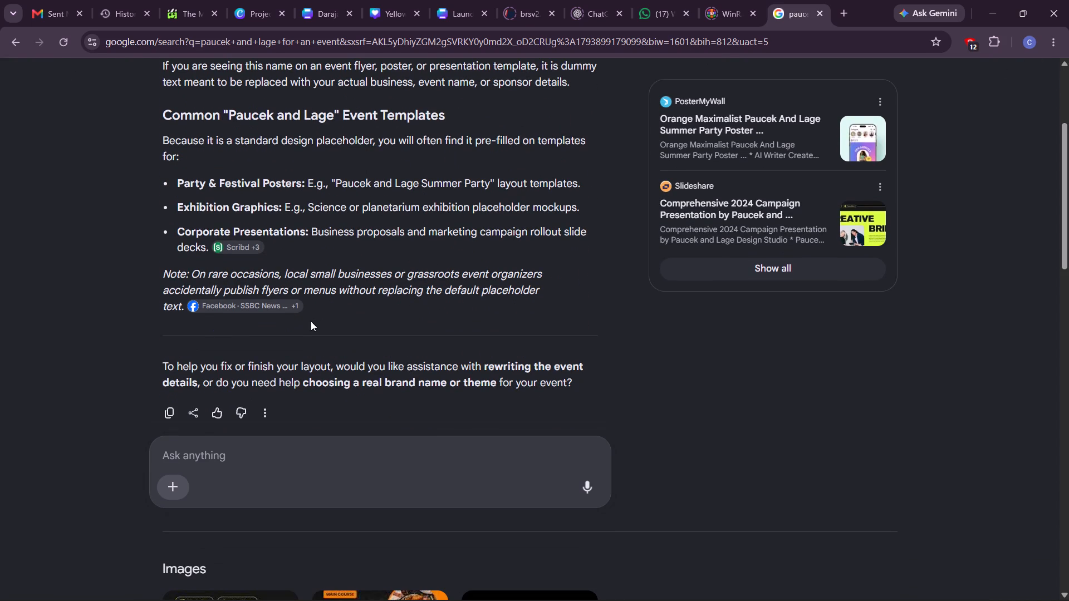
scroll(310, 322, "up", 2)
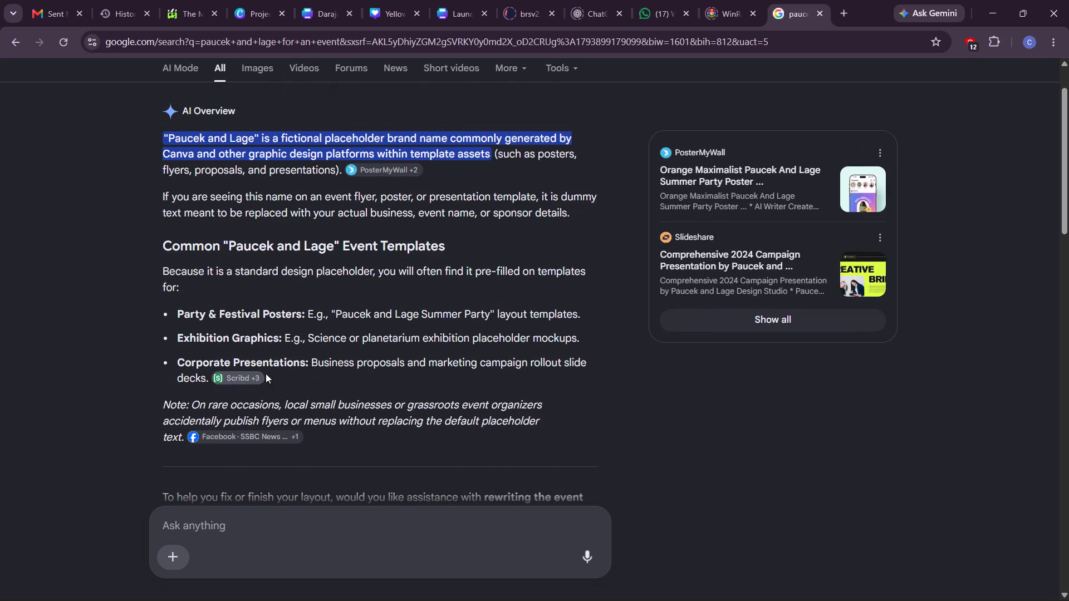
scroll(445, 398, "up", 1)
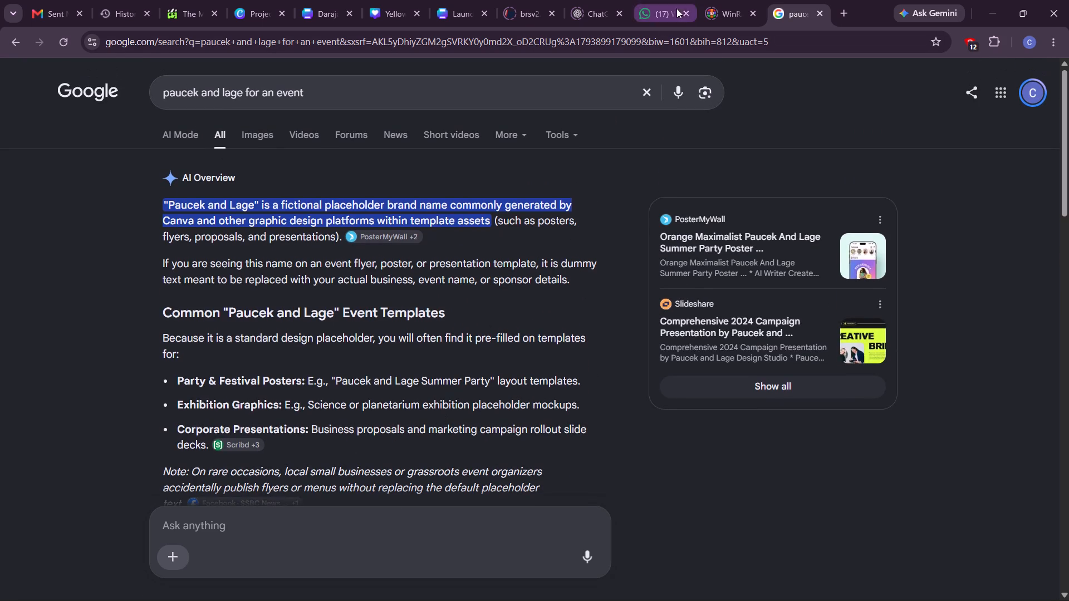
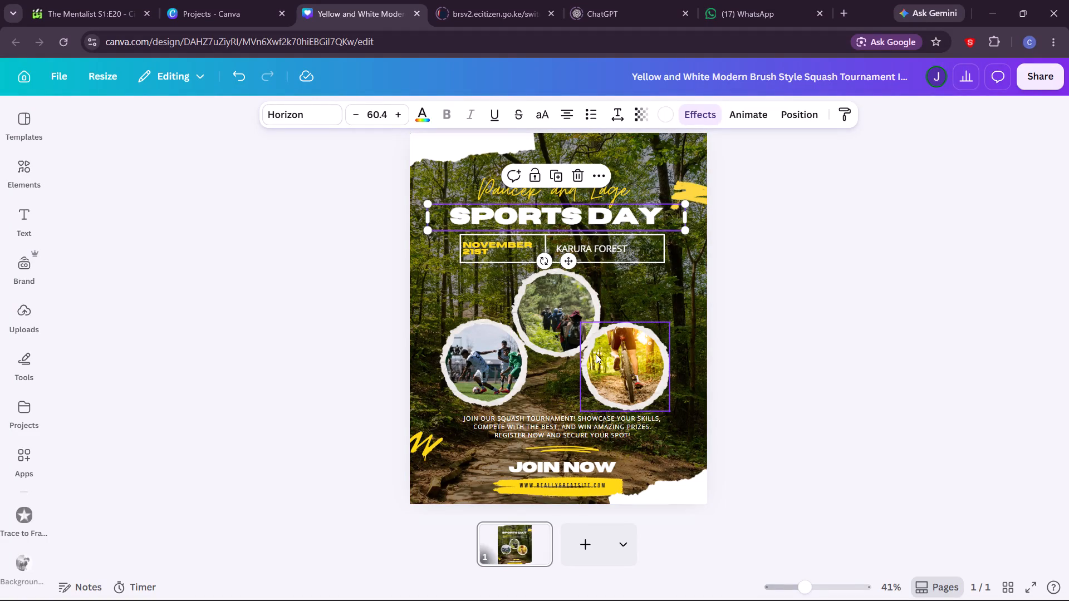
Replace the script heading "Paucek and Lage" above the Sports Day title with "Daraja Africa Network".
scroll(594, 354, "up", 2)
left_click(651, 168)
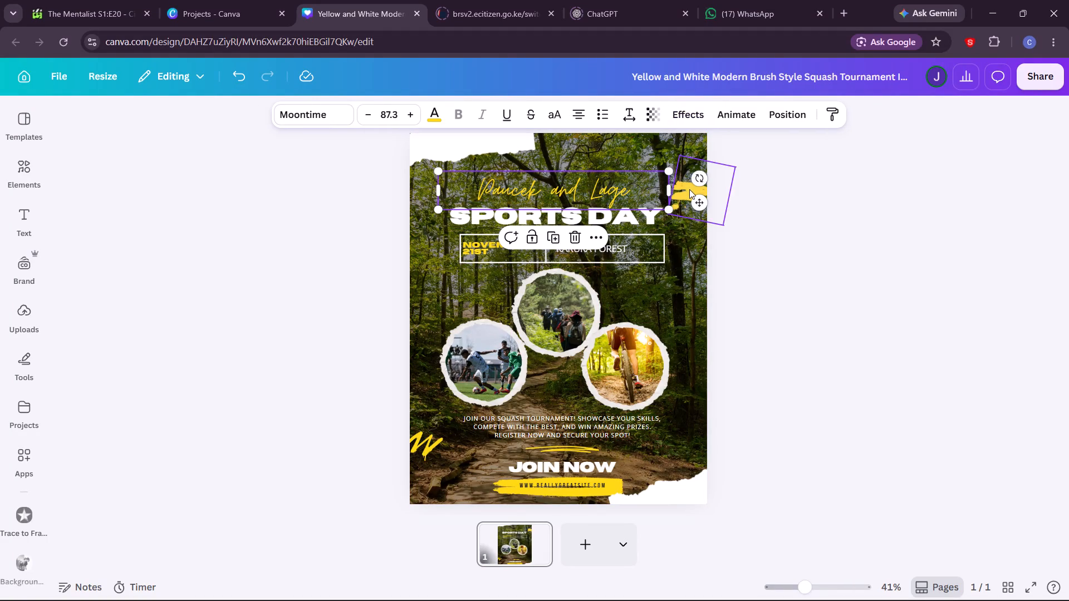
left_click(562, 189)
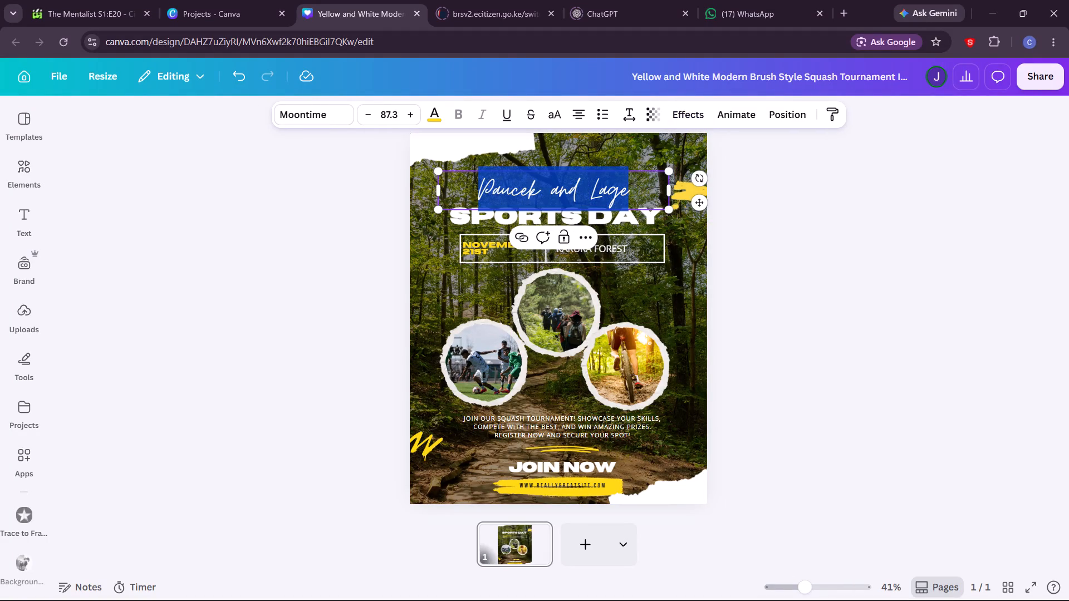
key("BackSpace")
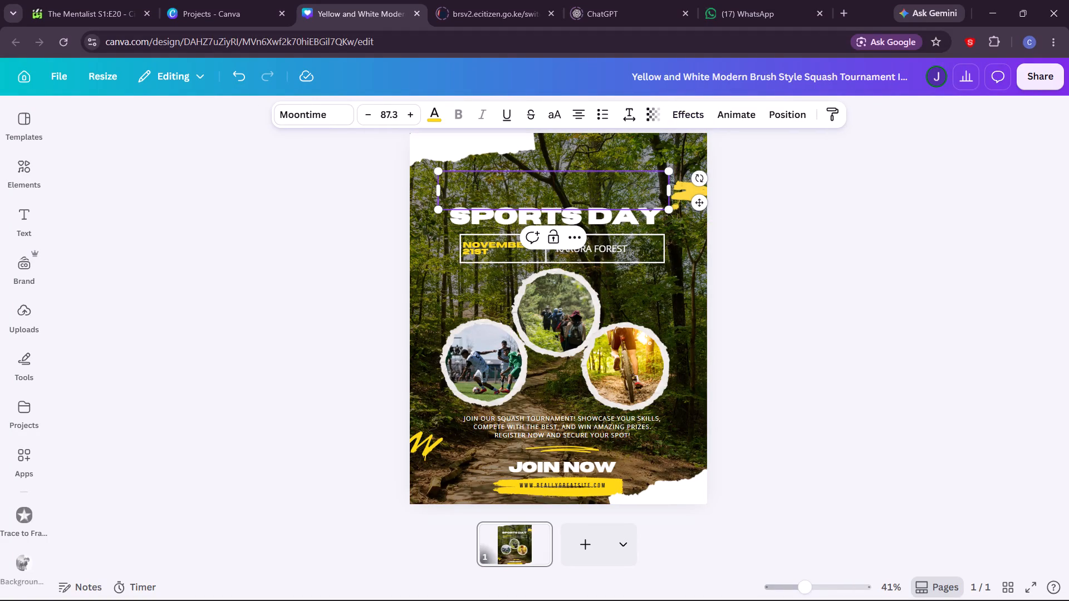
type("Da")
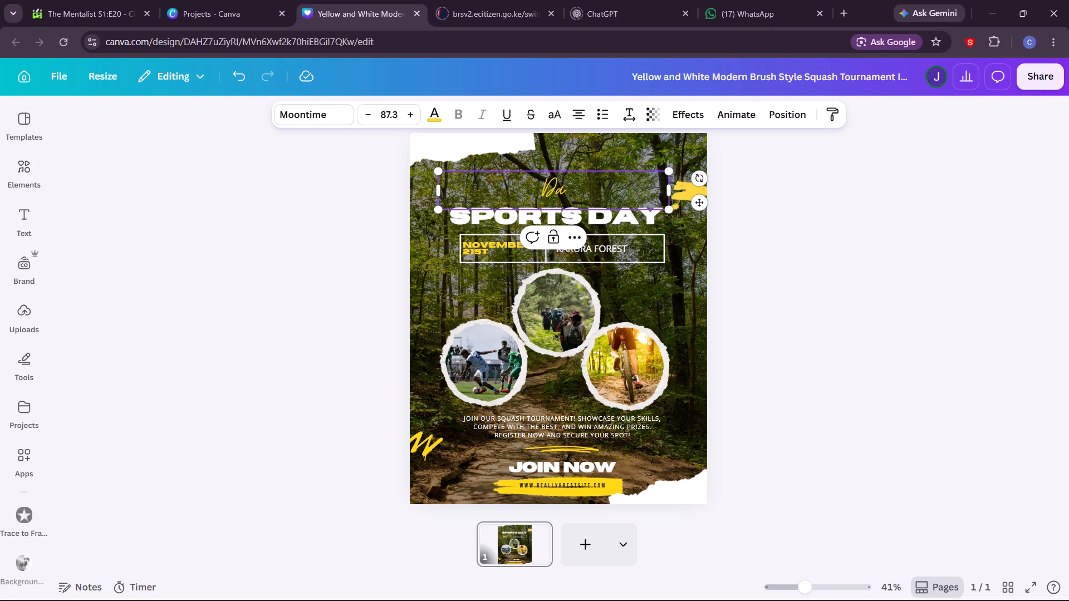
type("raja a")
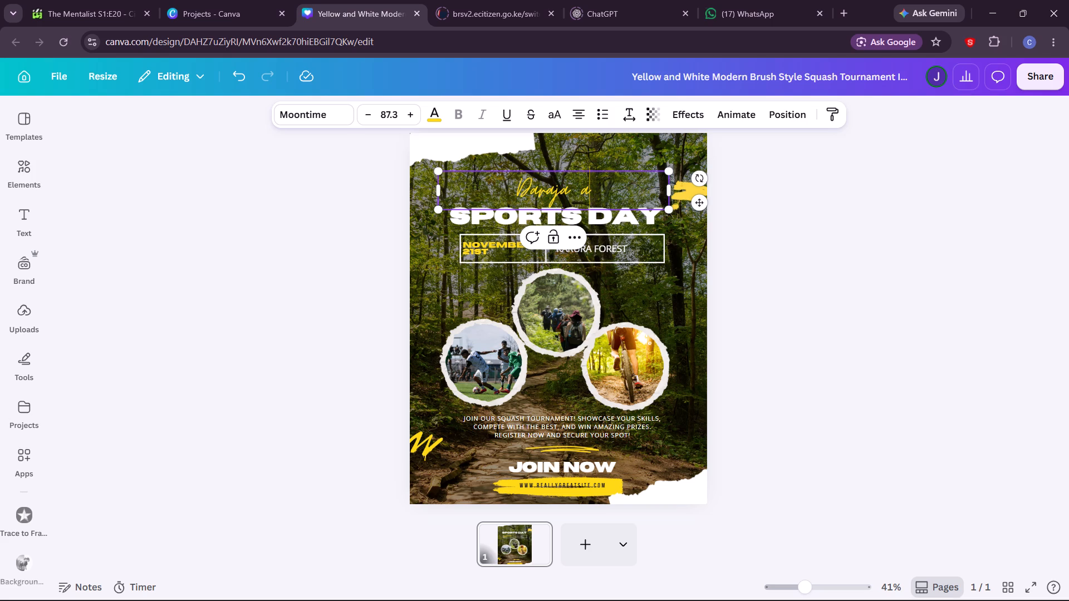
key("BackSpace")
key("BackSpace")
key("BackSpace")
key("BackSpace")
key("BackSpace")
key("BackSpace")
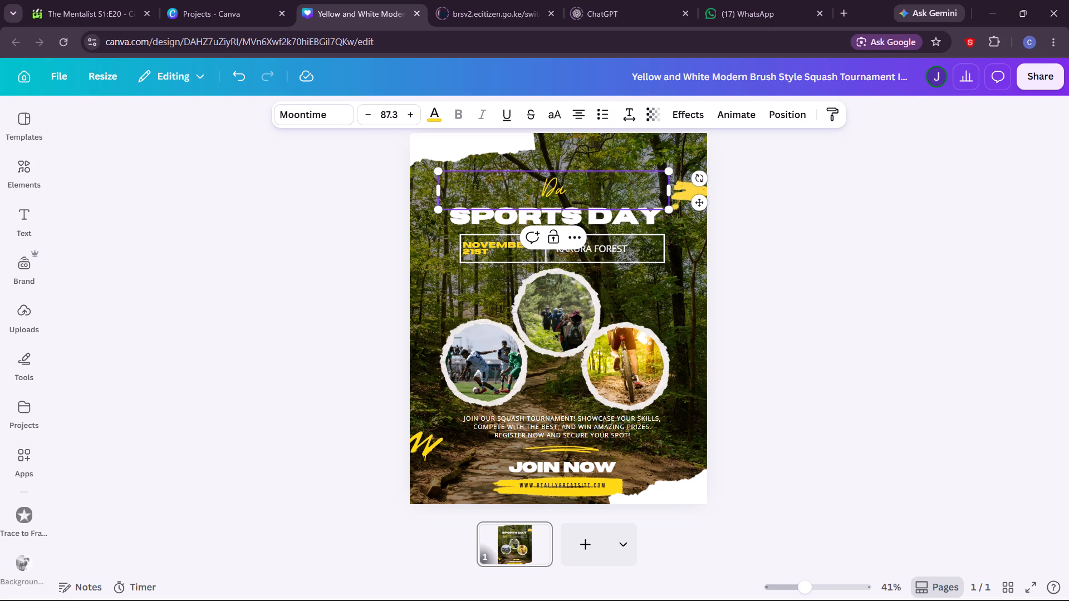
key("BackSpace")
key("a")
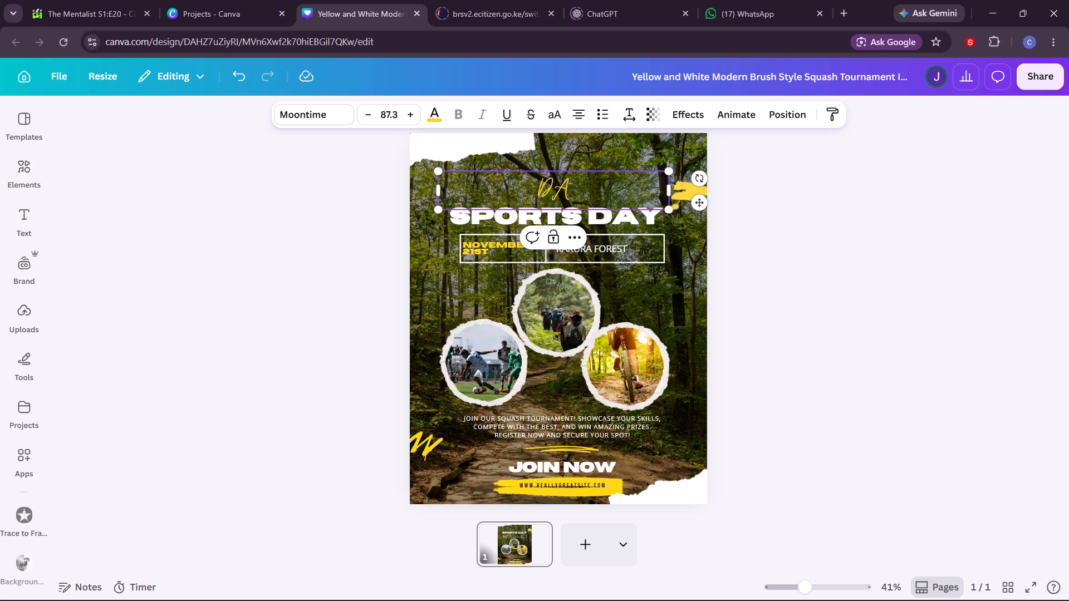
type("RAJA A")
key("BackSpace")
key("BackSpace")
key("BackSpace")
key("BackSpace")
key("BackSpace")
key("BackSpace")
key("BackSpace")
type("ara")
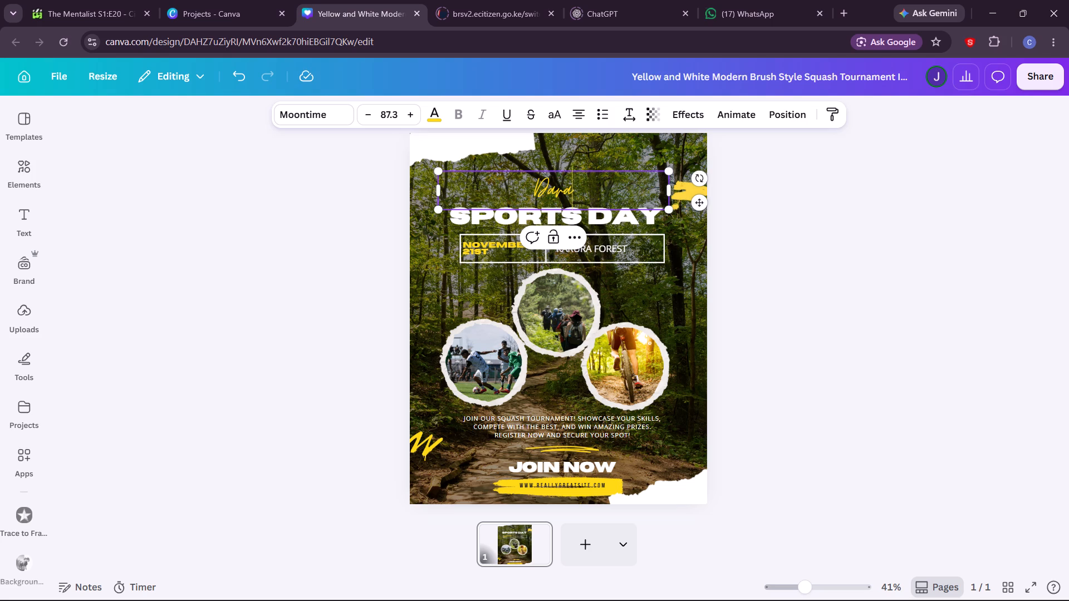
type("ja")
key("space")
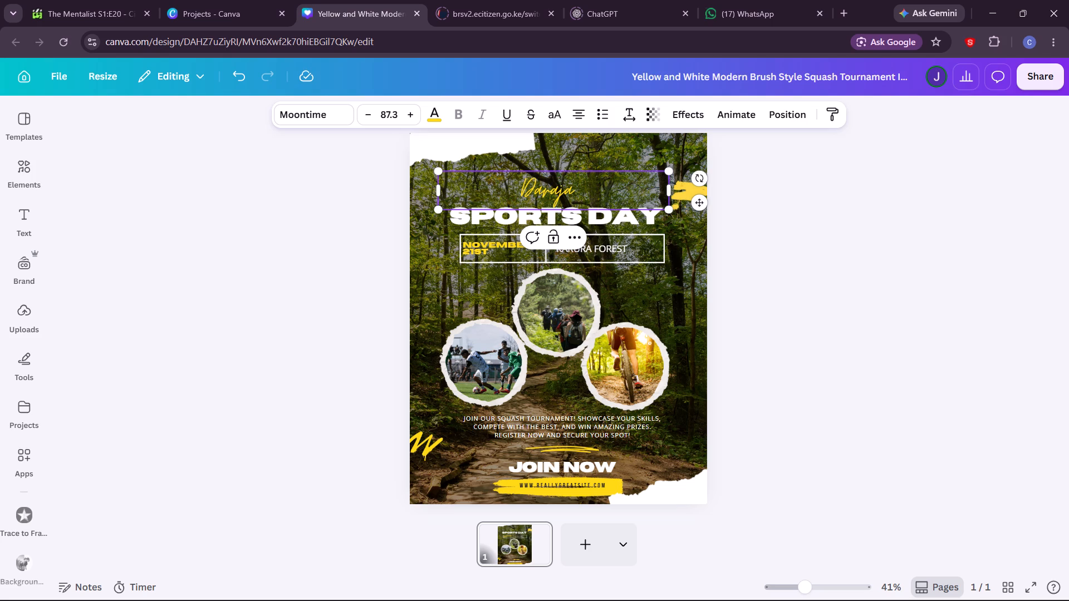
type("Africa")
key("space")
type("Netwp")
key("BackSpace")
type("ork")
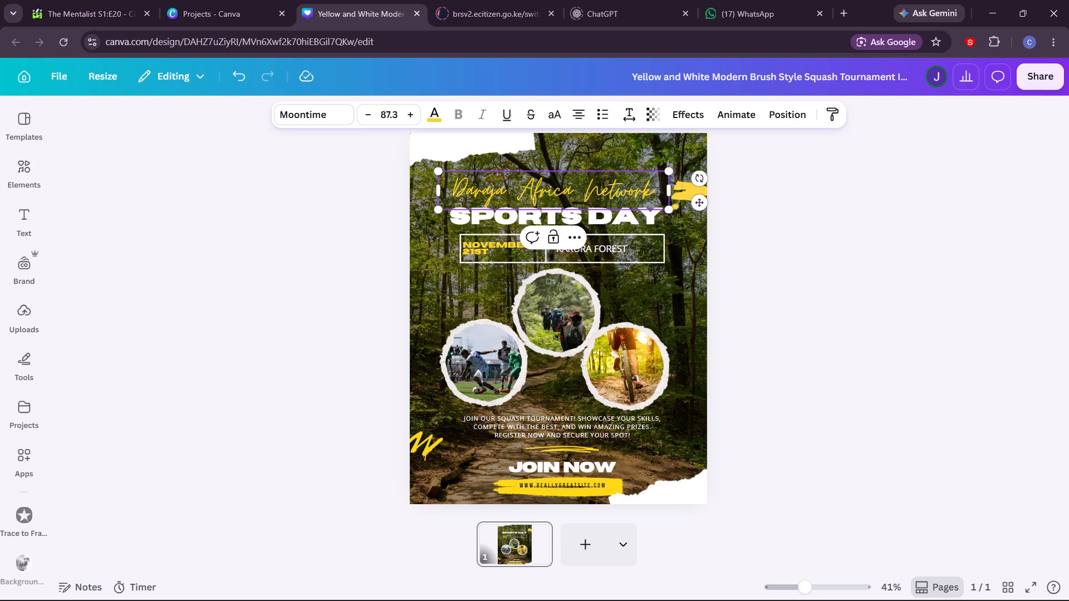
Shorten the script heading above the Sports Day title to "Daraja".
key("BackSpace")
key("BackSpace")
key("BackSpace")
key("BackSpace")
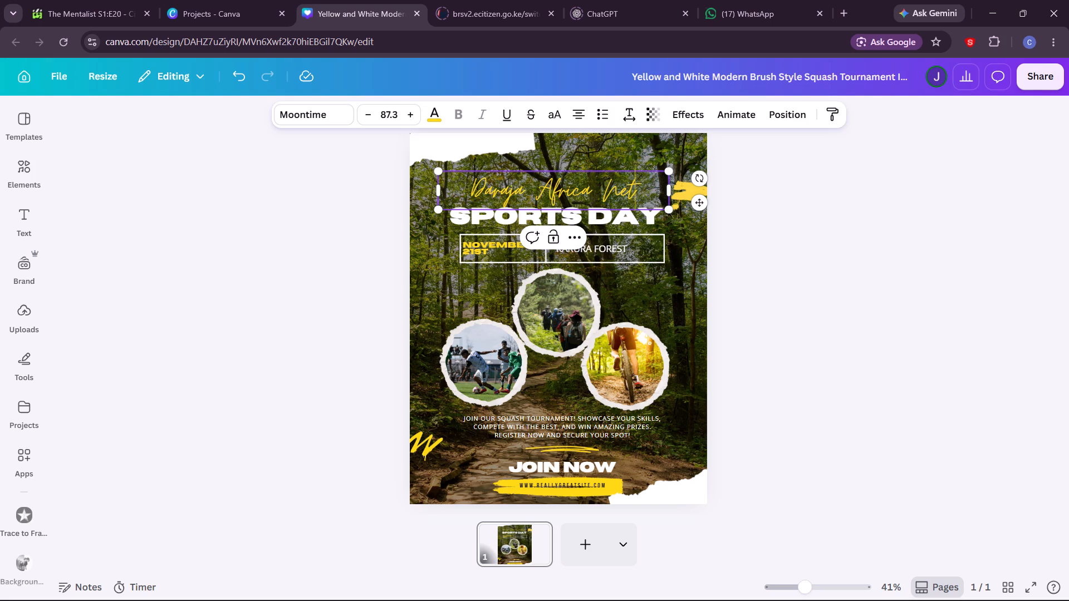
key("BackSpace")
key("BackSpace")
key("BackSpace")
key("BackSpace")
key("BackSpace")
key("BackSpace")
key("BackSpace")
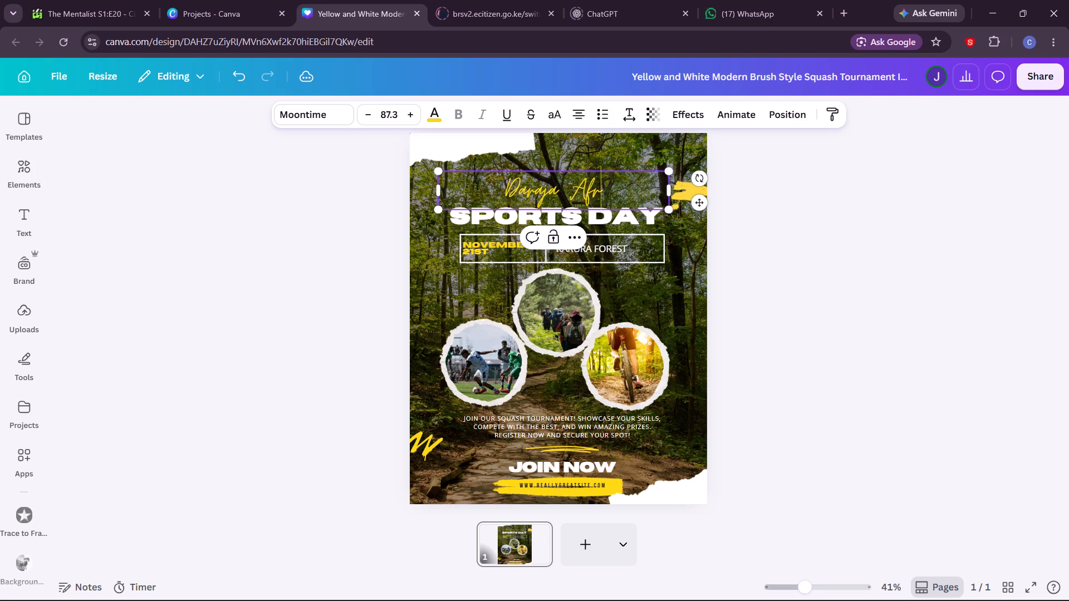
key("BackSpace")
key("BackSpace")
key("BackSpace")
key("BackSpace")
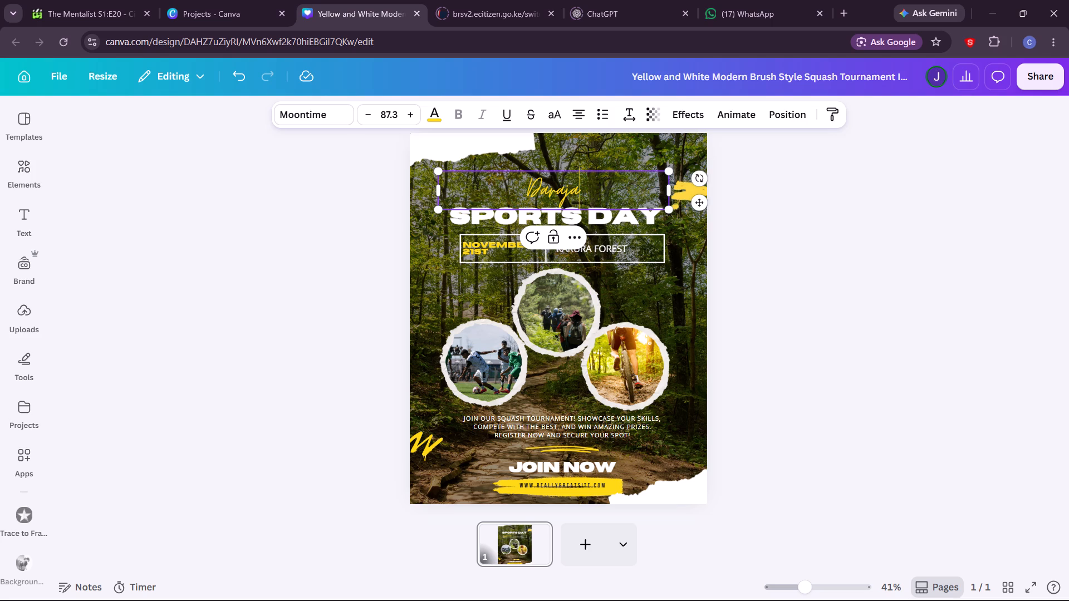
left_click(702, 269)
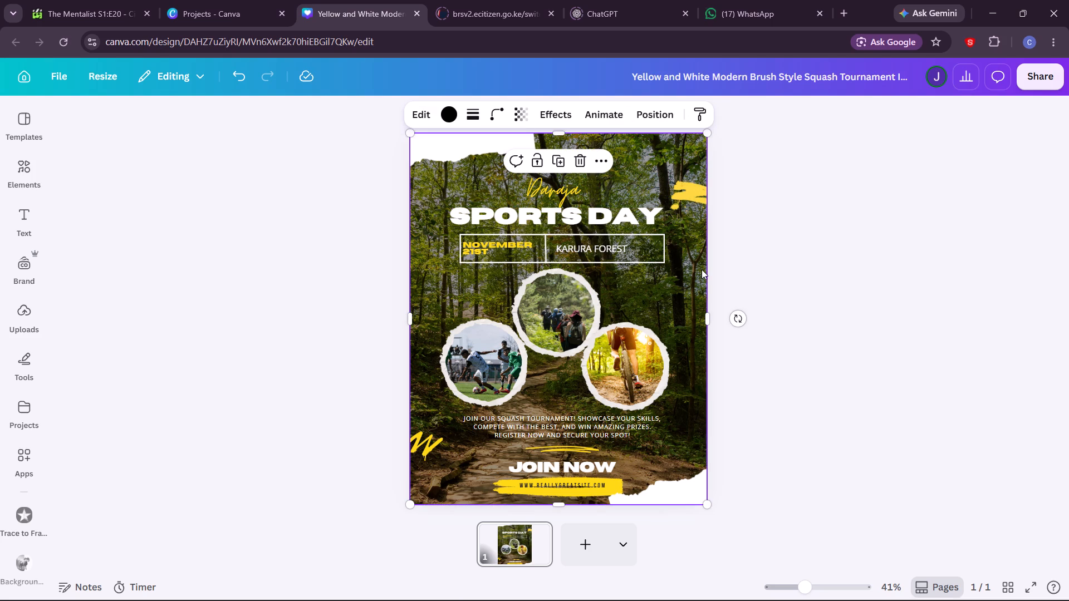
left_click(555, 223)
left_click(560, 203)
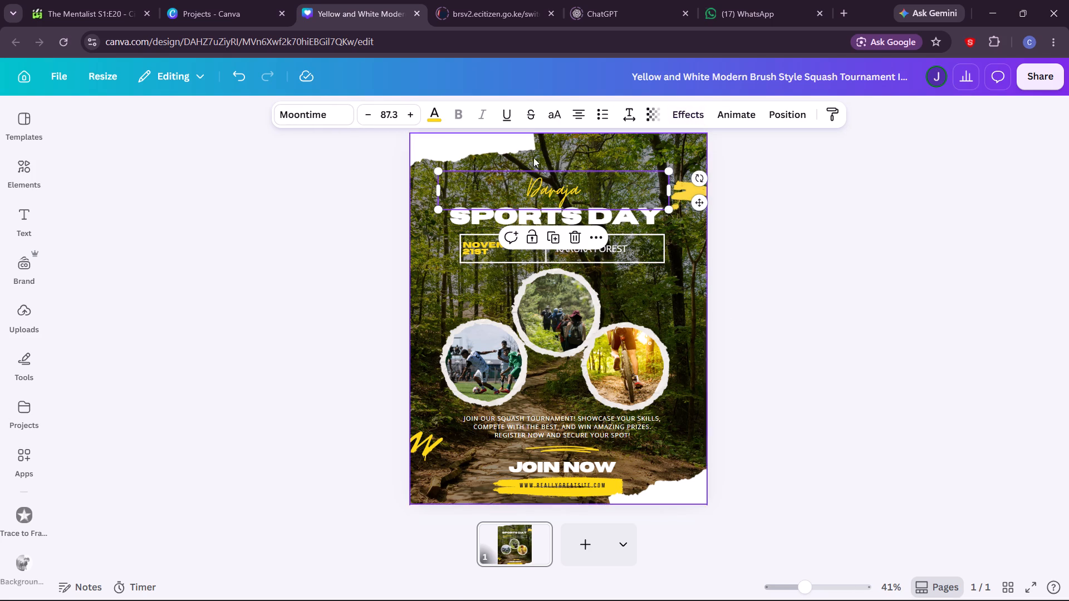
Move the white torn-paper shape in the poster's upper-left corner further left, so more of it extends off the page.
left_click(524, 145)
left_click_drag(521, 142, 509, 142)
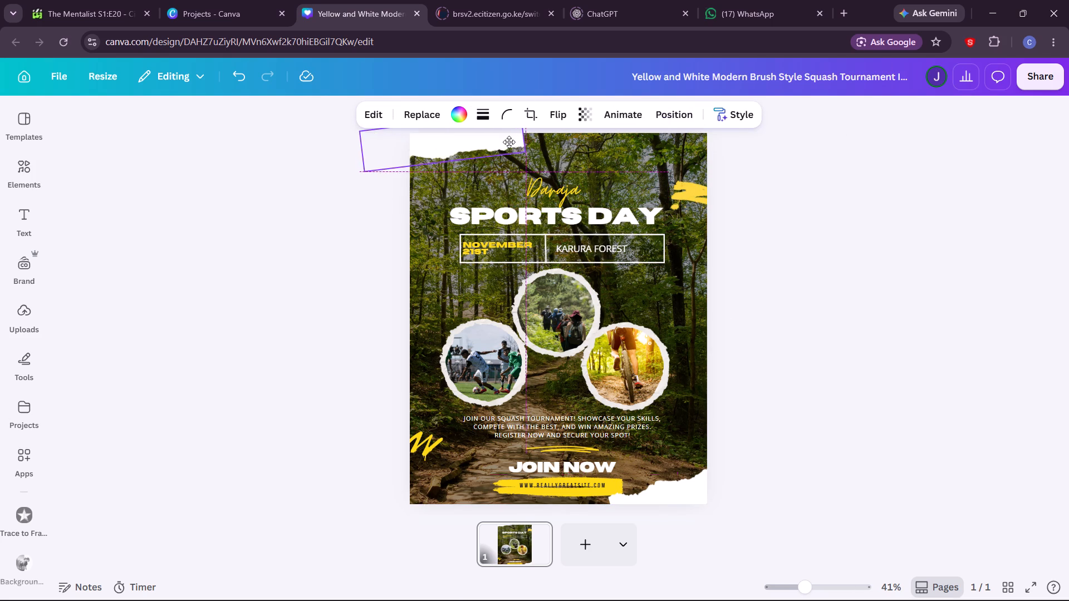
left_click_drag(509, 142, 494, 142)
left_click_drag(490, 139, 474, 140)
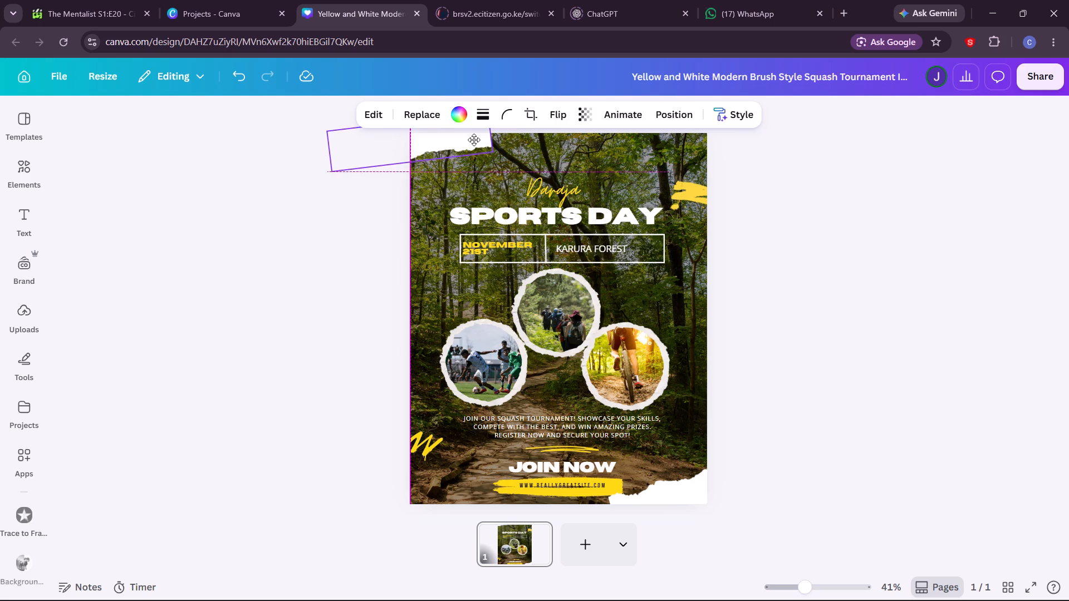
left_click_drag(474, 140, 462, 143)
In the Canva projects list, dismiss the upload notice and open the Grey and Black Minimalist Ticket Entry Price List design.
left_click(219, 3)
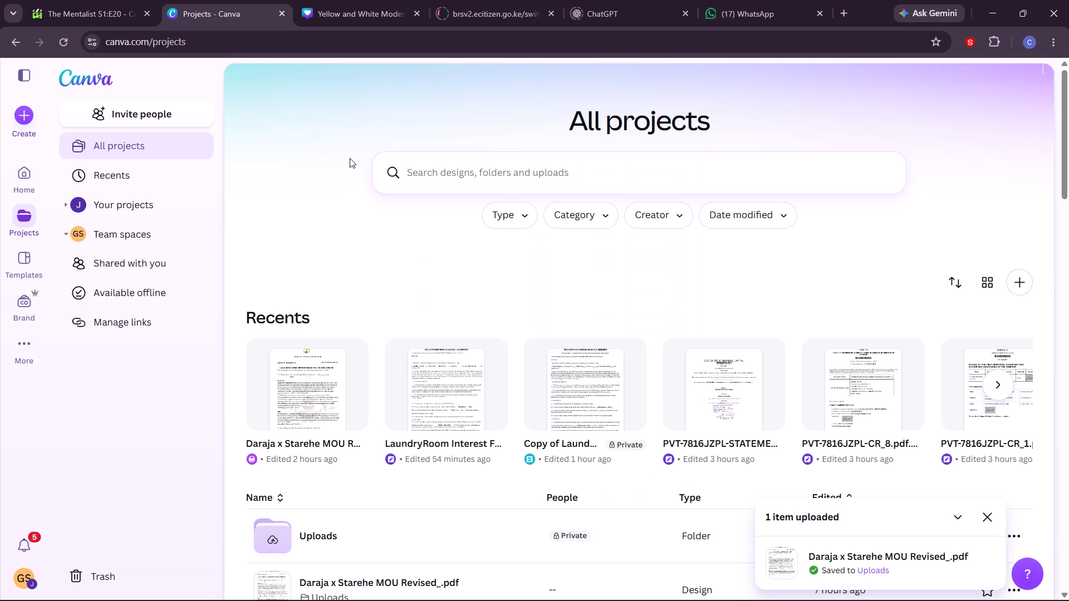
left_click(989, 515)
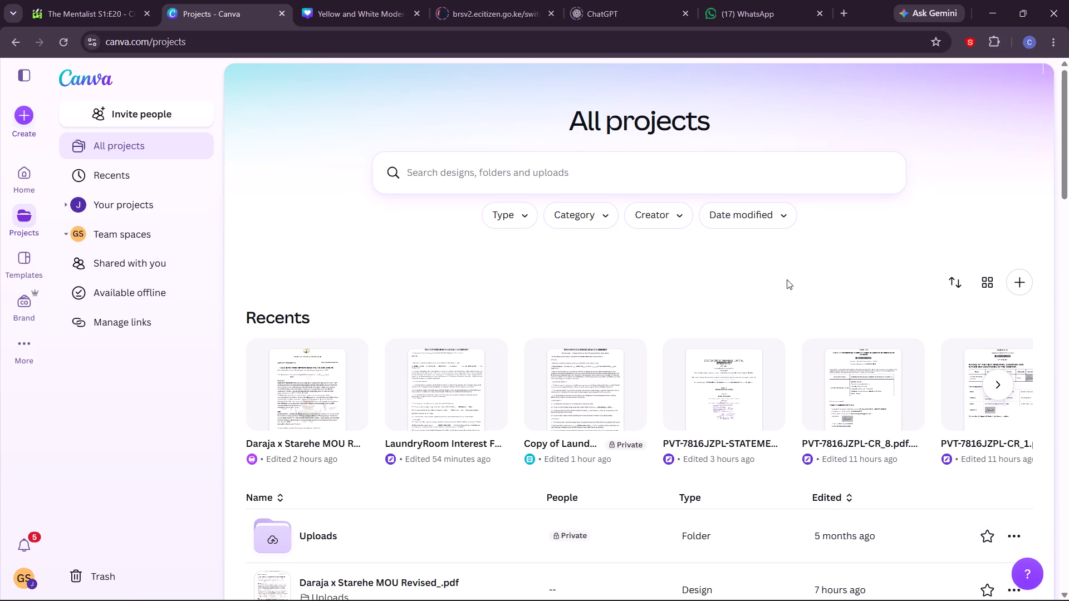
right_click_drag(782, 273, 787, 273)
middle_click(894, 201)
middle_click(890, 243)
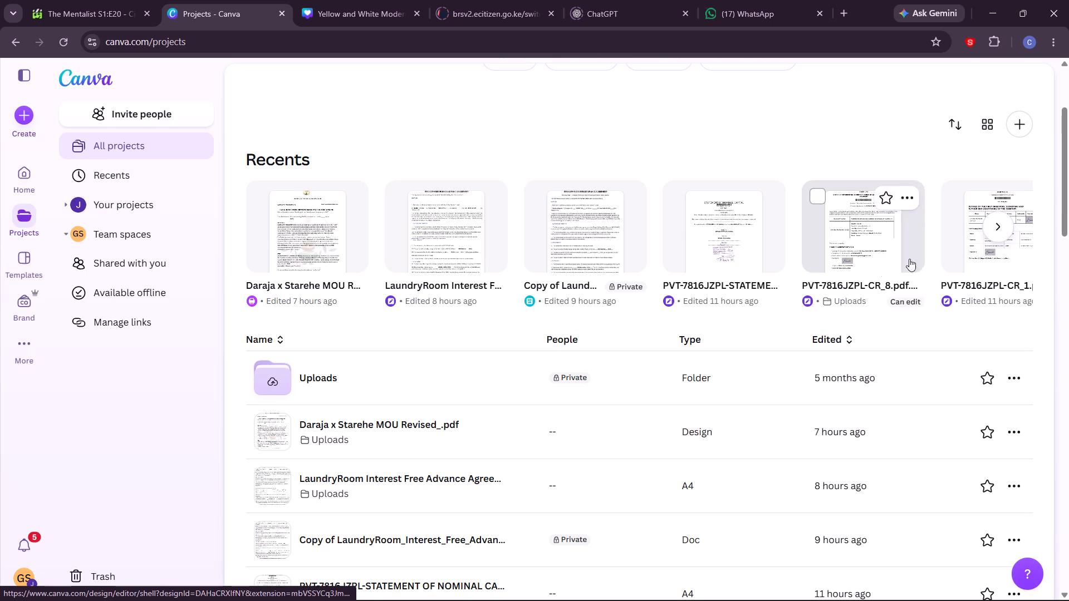
left_click_drag(1065, 203, 1068, 268)
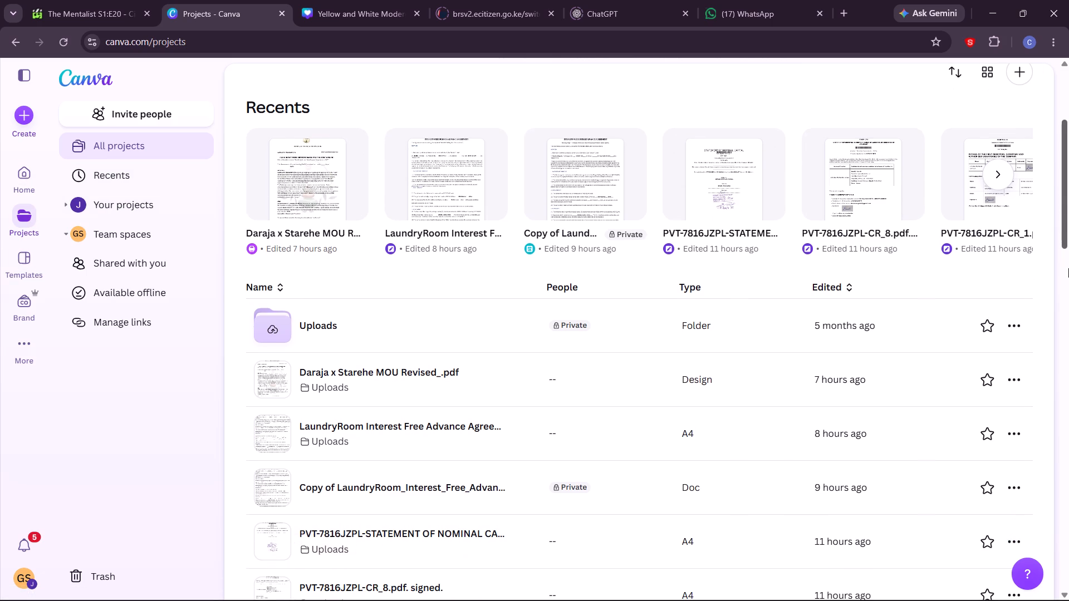
left_click_drag(1068, 268, 1062, 348)
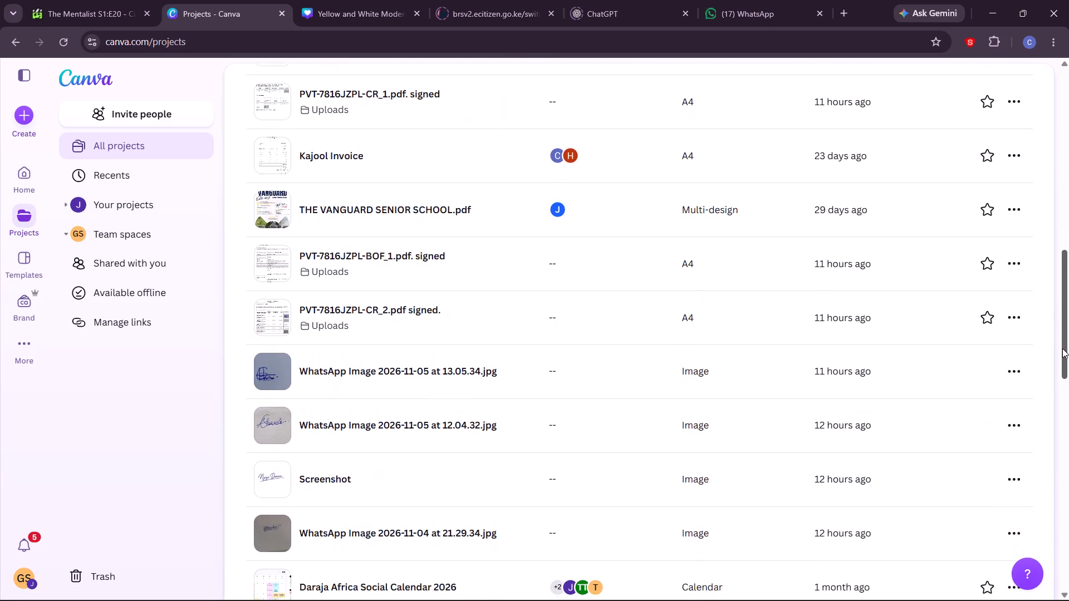
left_click_drag(1062, 348, 1068, 381)
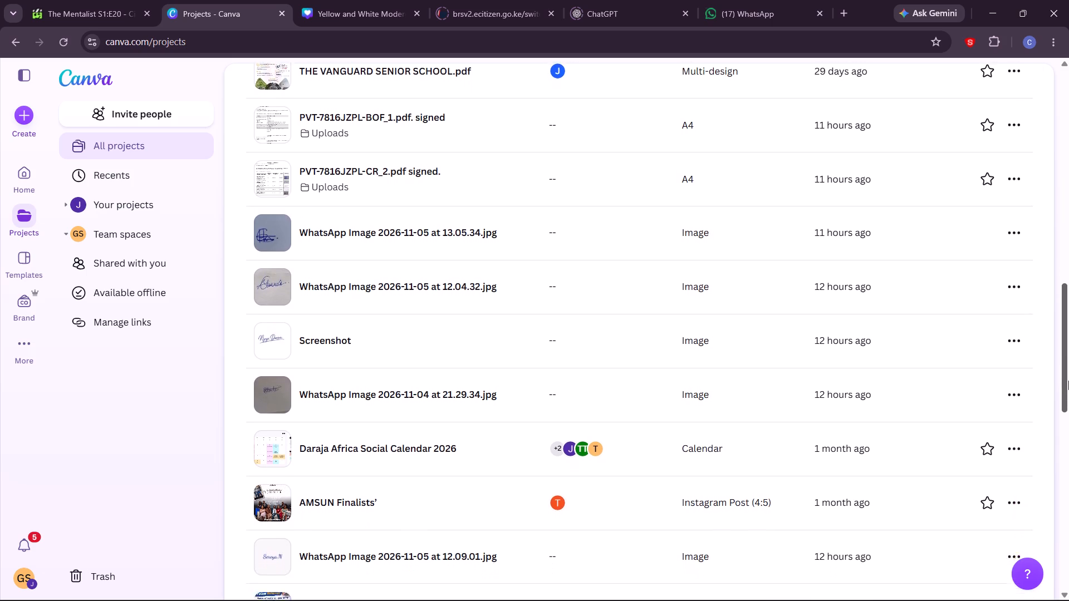
left_click_drag(1068, 381, 1068, 437)
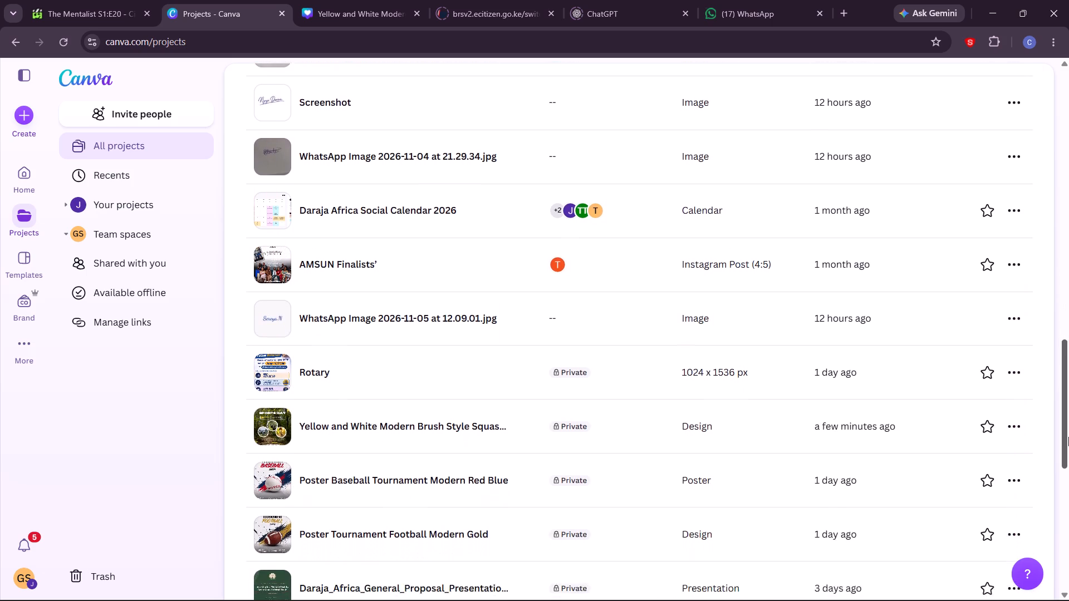
left_click_drag(1068, 437, 1068, 486)
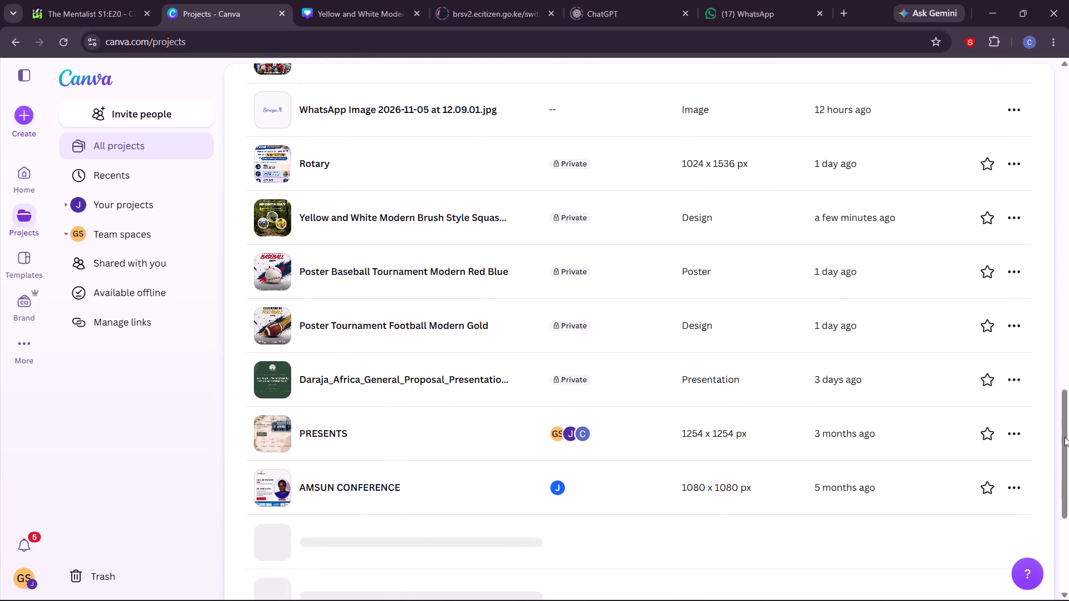
left_click(1022, 274)
left_click(1022, 274)
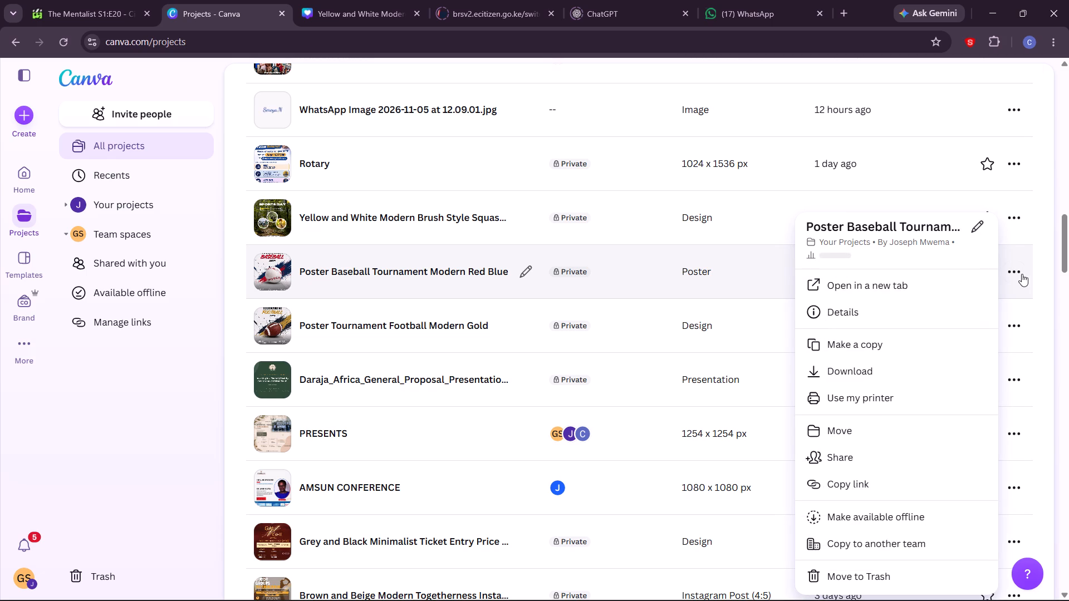
left_click(1068, 254)
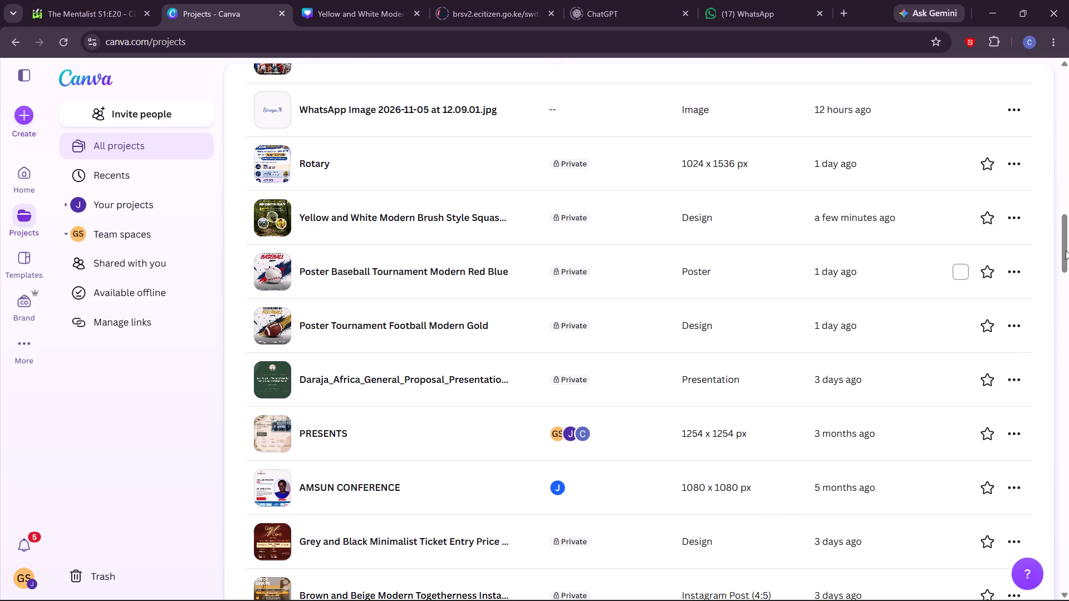
left_click_drag(1065, 250, 1068, 284)
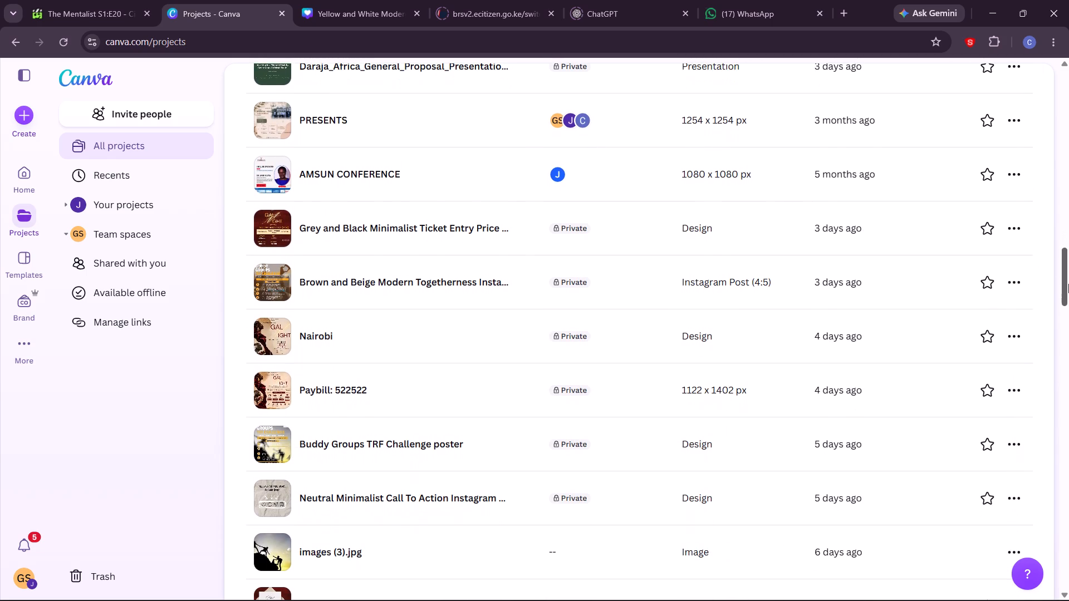
left_click_drag(1068, 284, 1068, 288)
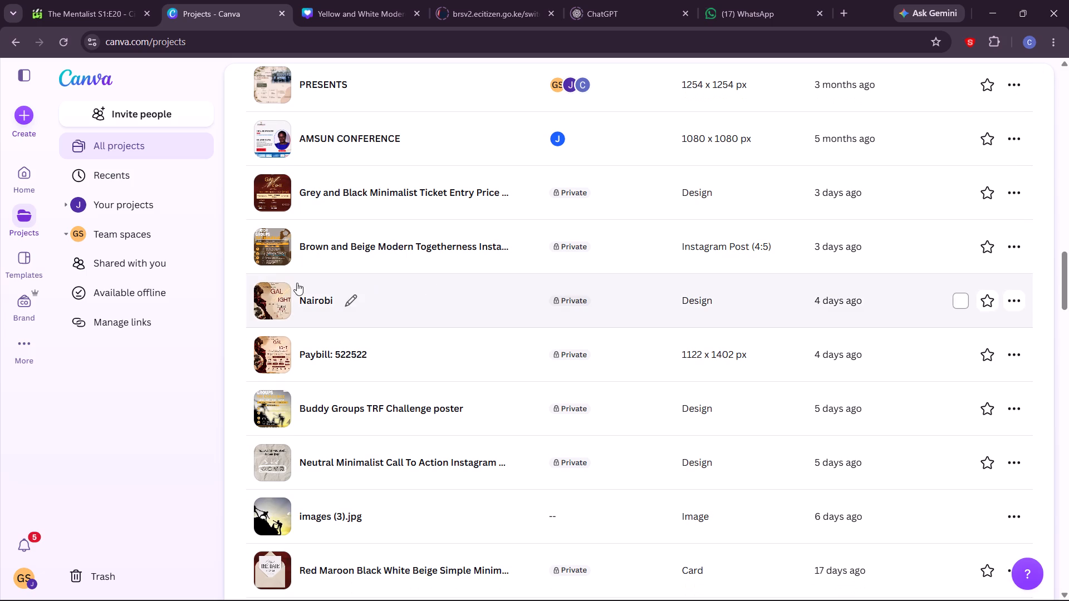
left_click(277, 190)
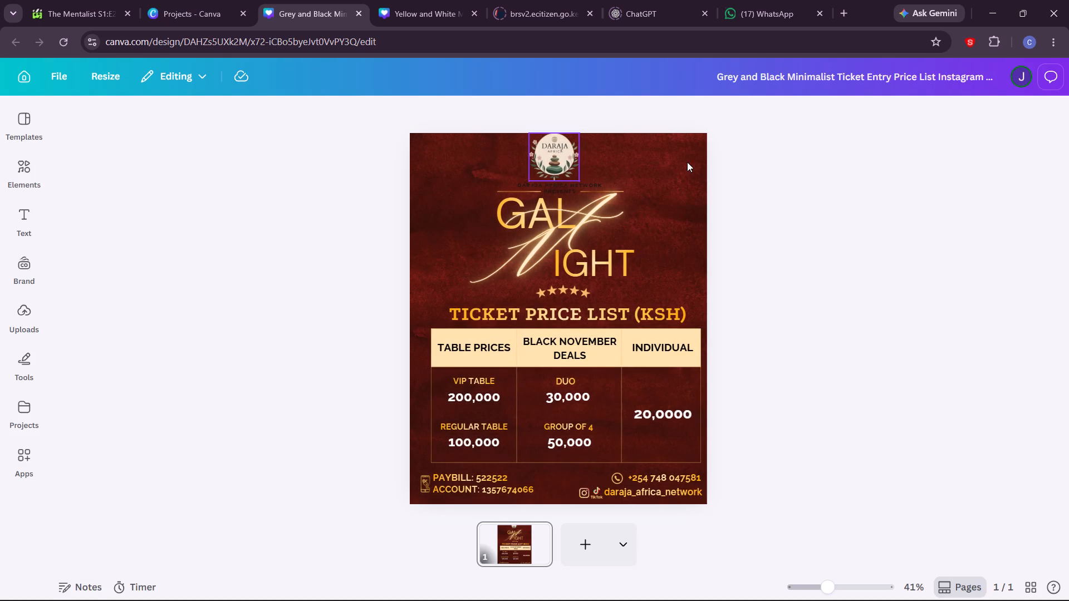
Copy the round Daraja Africa logo at the top of the Gala Night ticket price list.
left_click(553, 151)
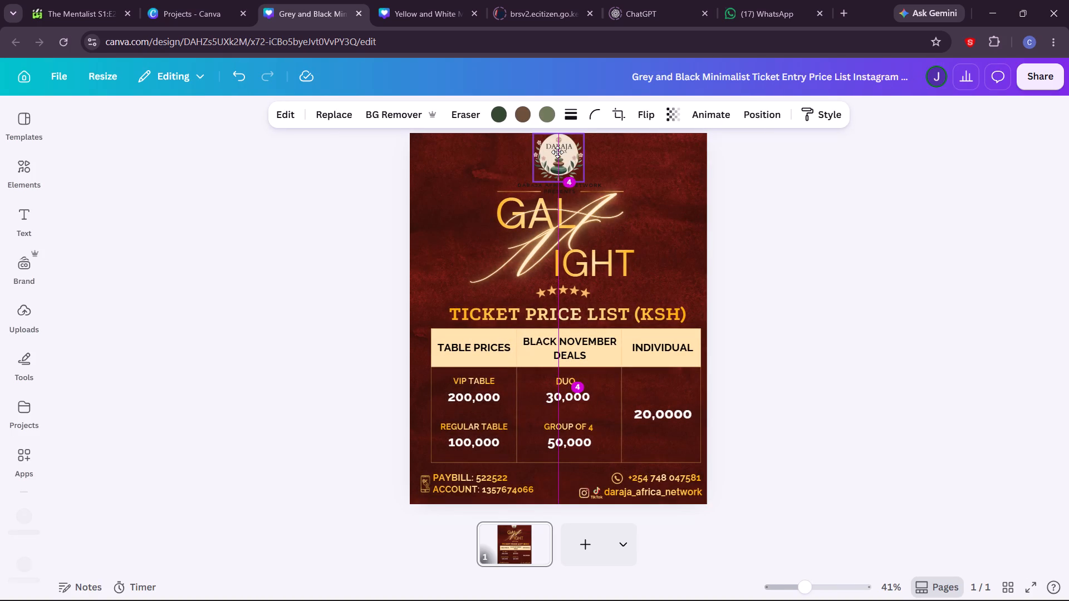
right_click(557, 152)
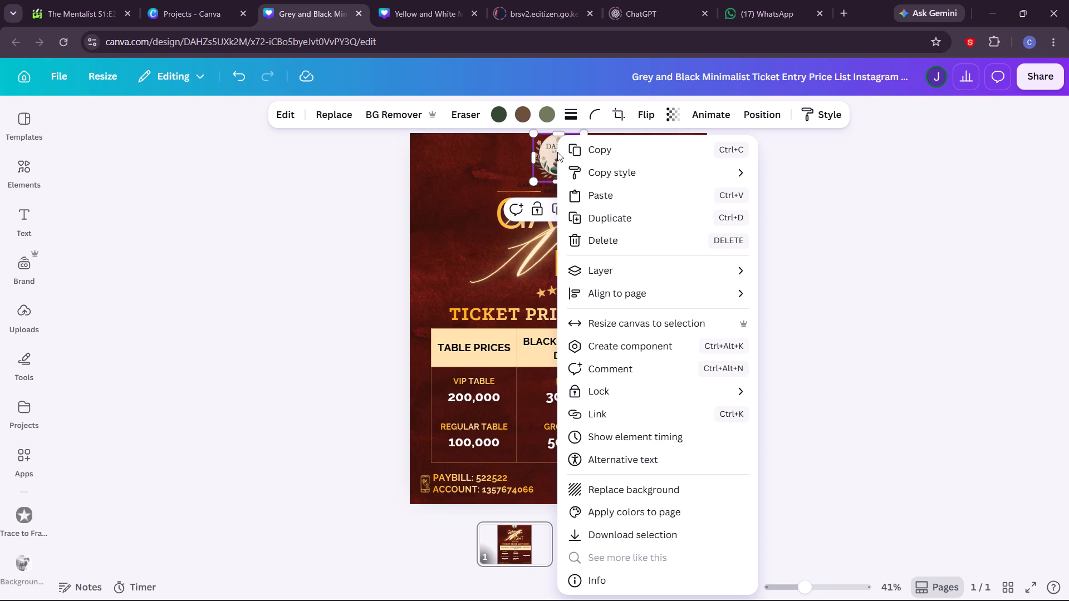
left_click(612, 149)
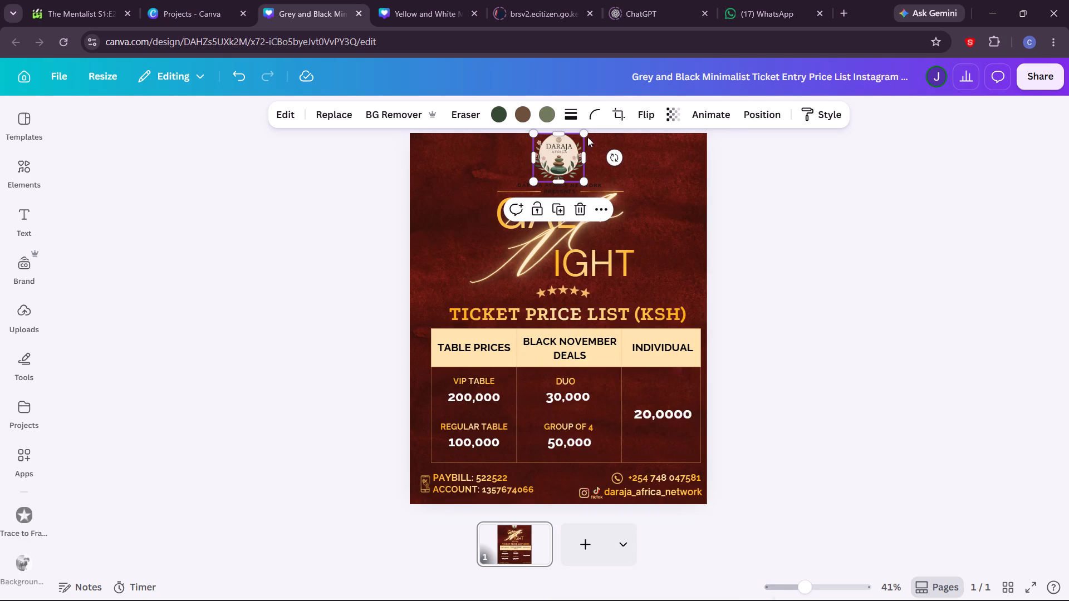
Switch to the Sports Day poster, paste the copied Daraja Africa logo and position it at the top centre, above the Daraja heading.
left_click(578, 189)
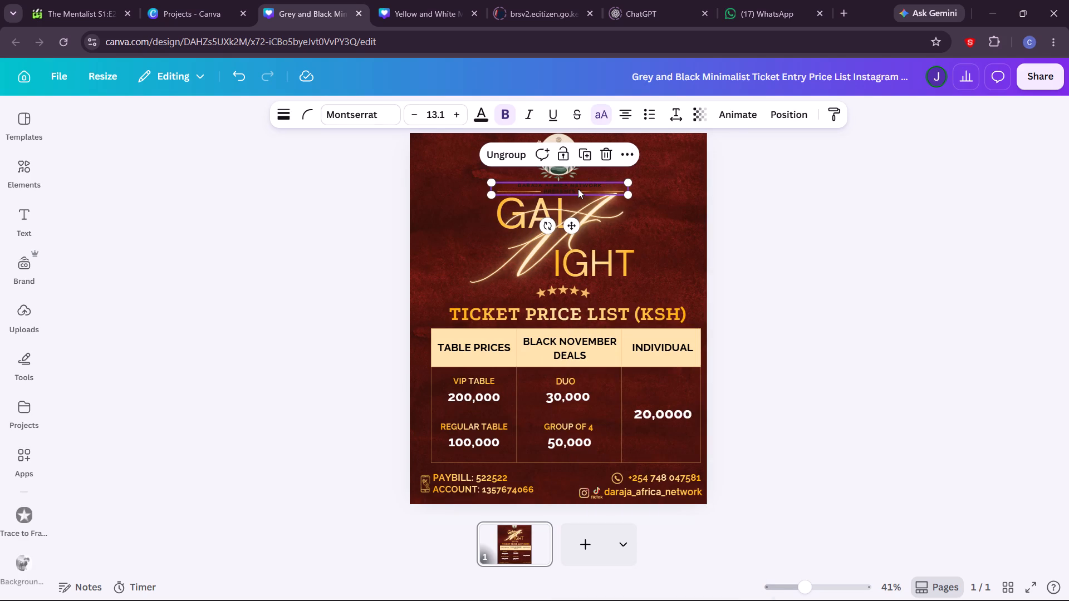
right_click(578, 189)
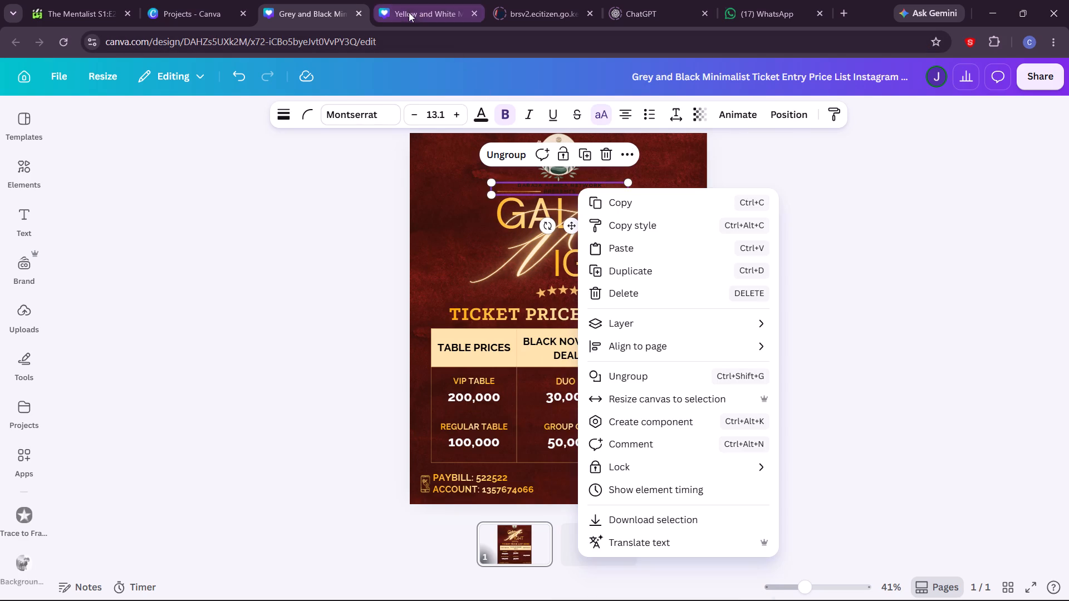
left_click(407, 8)
right_click(653, 171)
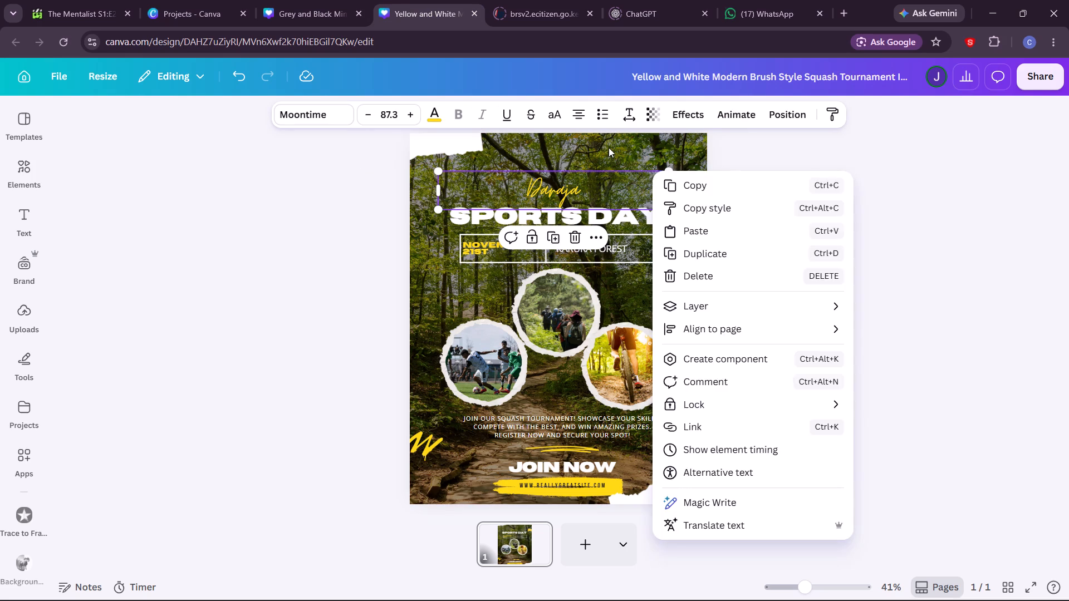
right_click(604, 145)
left_click(634, 198)
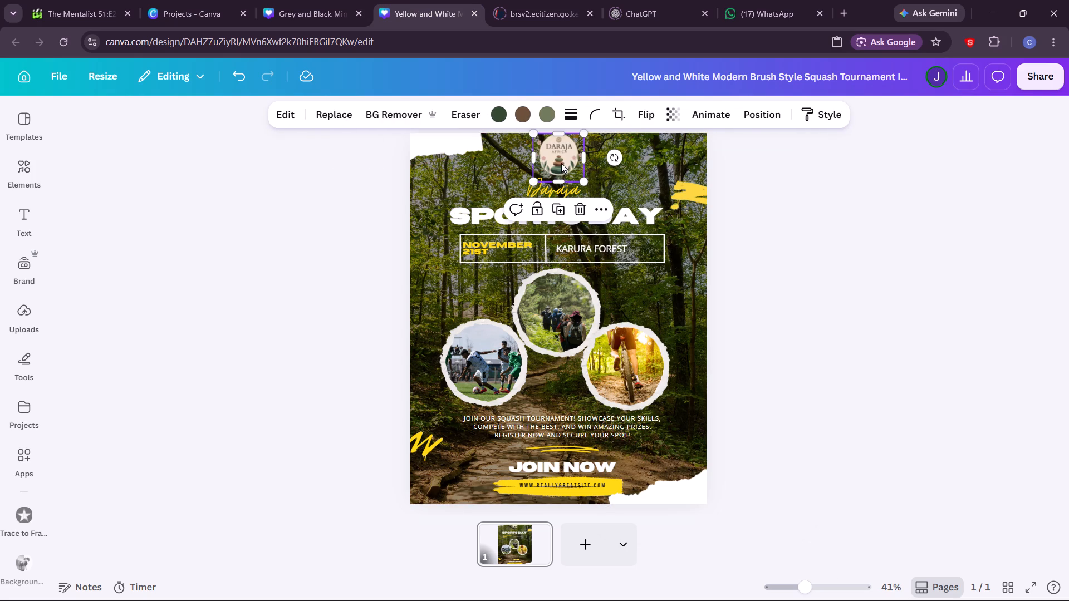
left_click(561, 163)
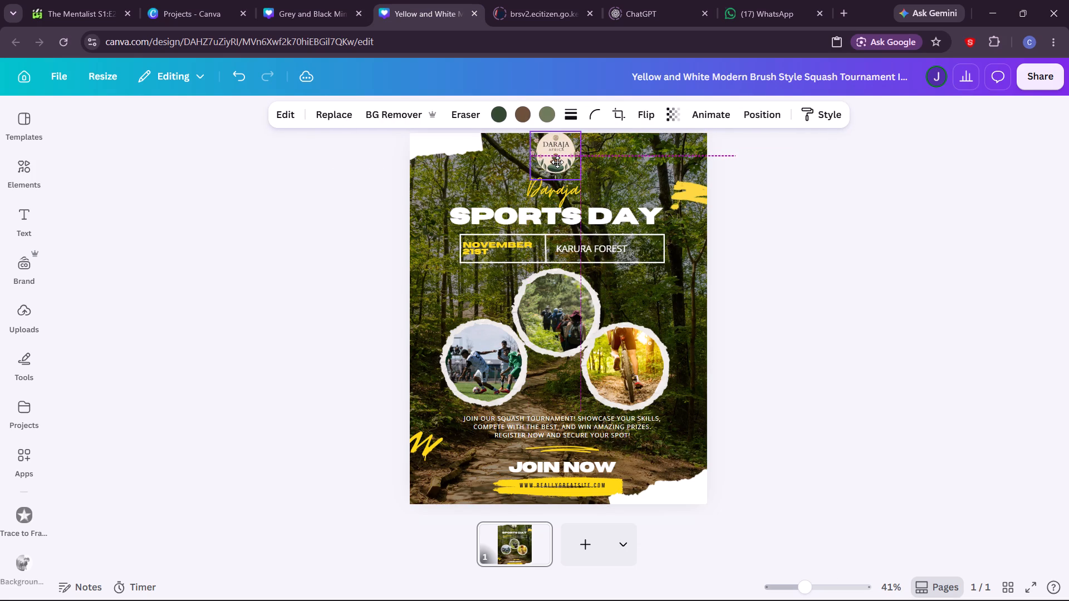
Copy the "Daraja Africa Network Presents" text group from the Gala Night price list and paste it into the Sports Day poster.
left_click(302, 3)
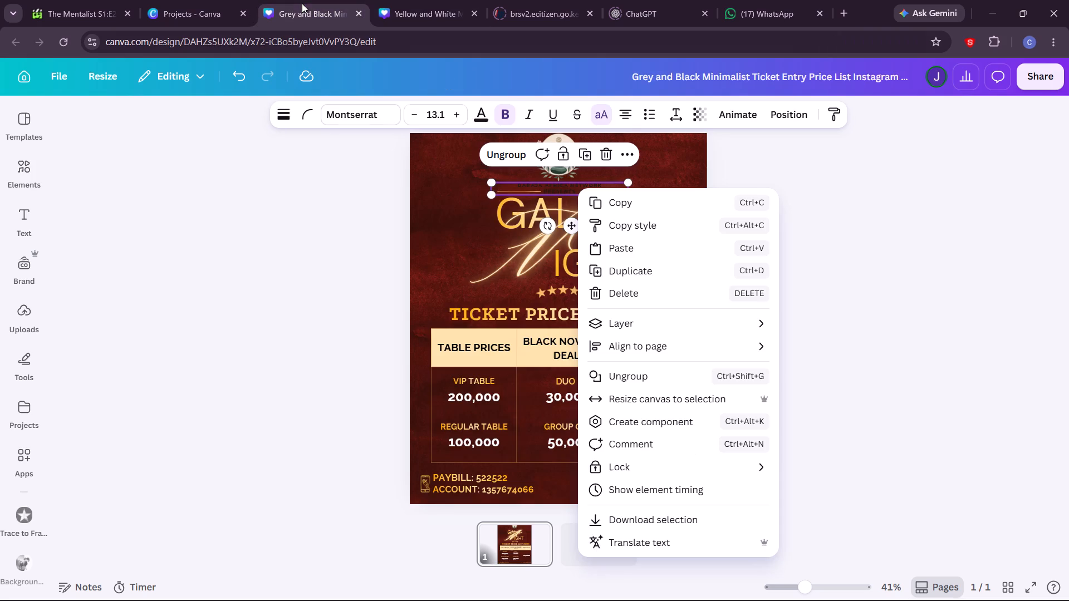
left_click(604, 204)
left_click(421, 12)
right_click(616, 166)
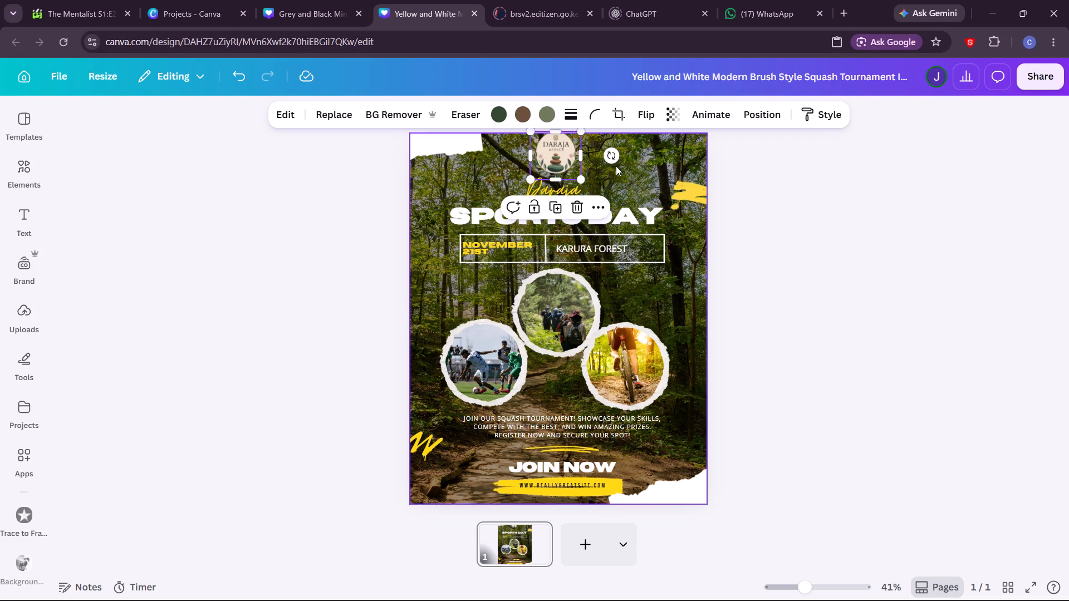
left_click(661, 219)
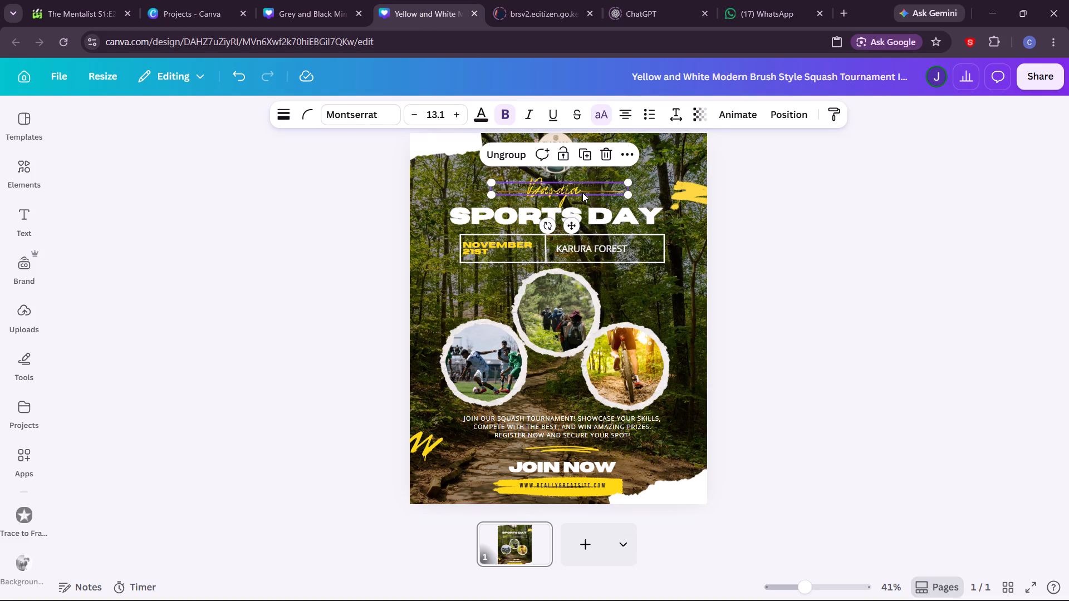
Change the pasted "Daraja Africa Network Presents" text to white.
left_click(482, 112)
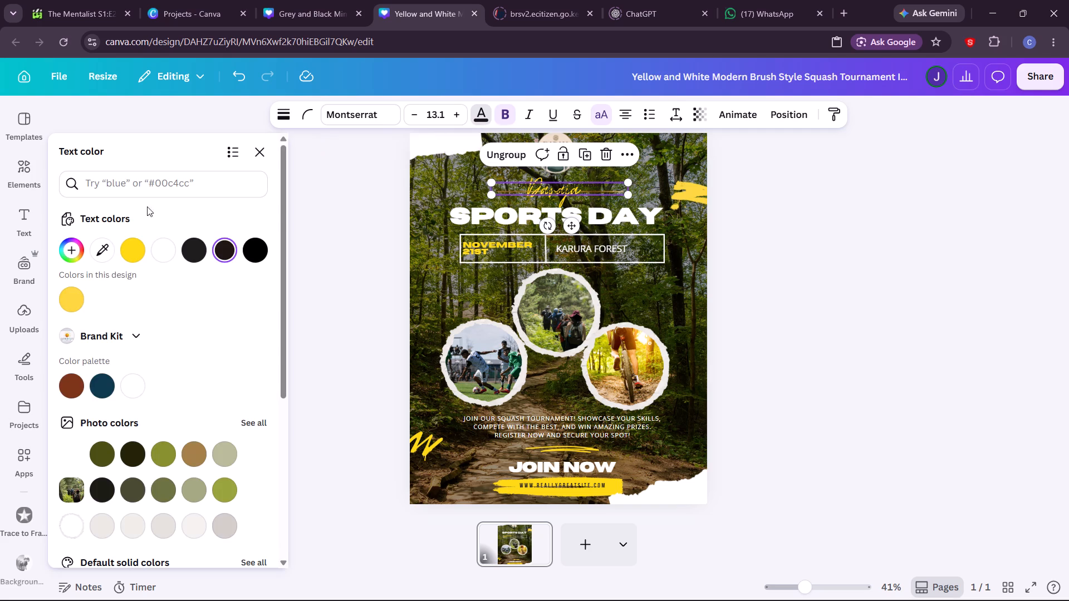
left_click(161, 249)
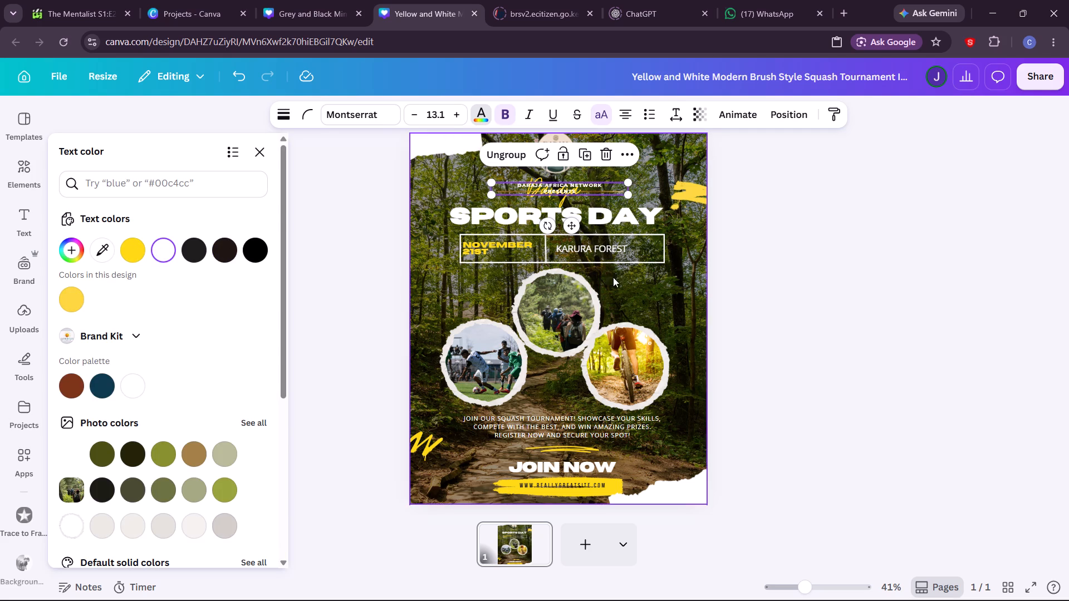
left_click(631, 282)
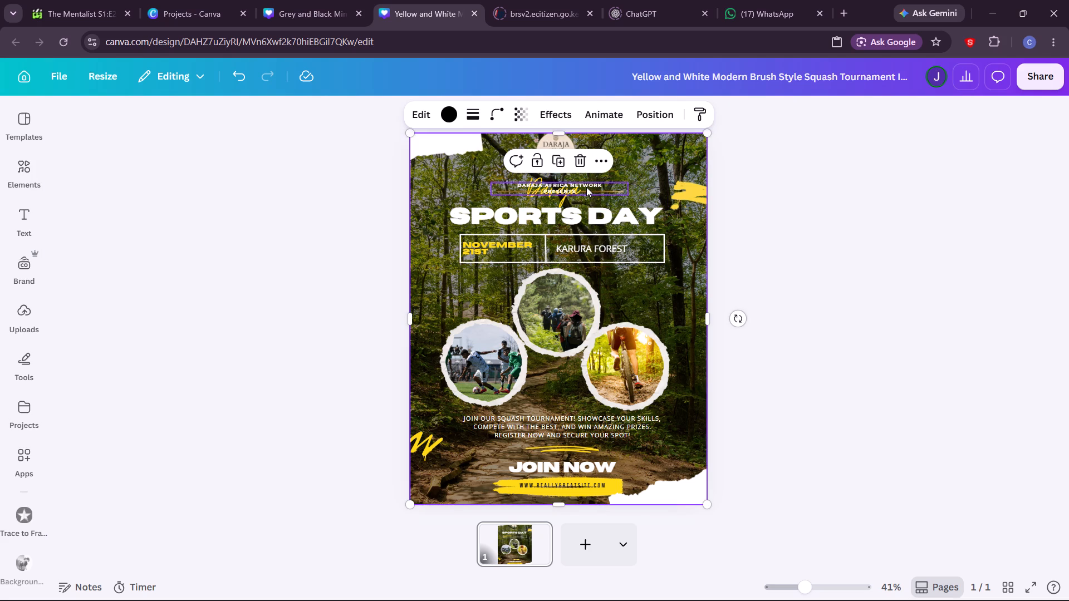
Separate the overlapping headings by moving the "Daraja Africa Network Presents" group up under the logo and the Daraja script slightly down.
left_click_drag(586, 187, 584, 178)
left_click_drag(577, 193, 577, 198)
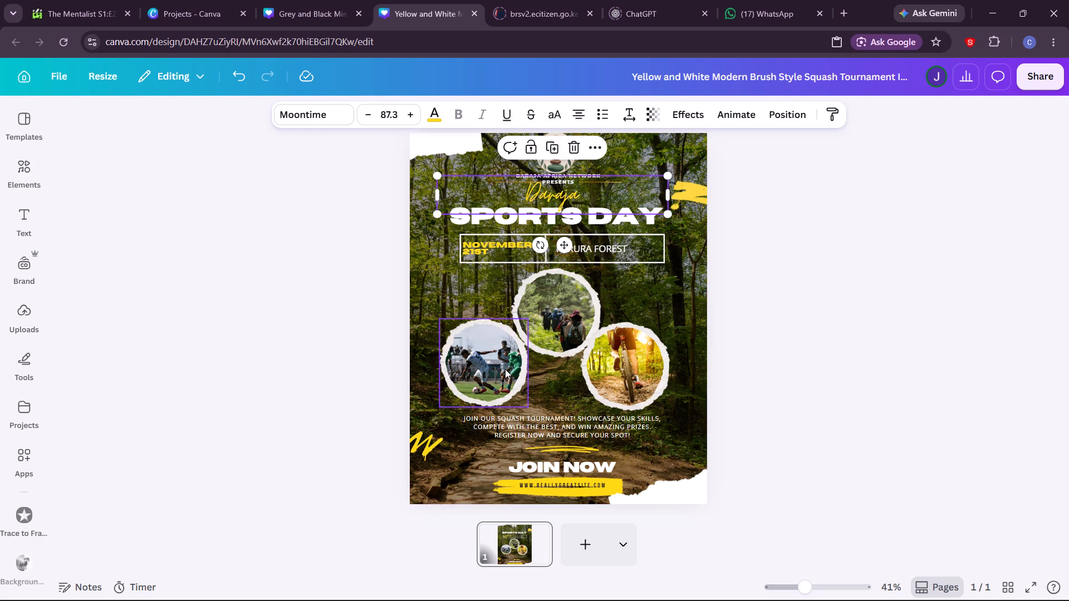
Nudge the round football photo down until its lower edge reaches the tournament description text.
left_click(505, 369)
key("Down")
key("Down")
key("Down")
key("Down")
key("Down")
key("Down")
key("Down")
key("Down")
key("Down")
key("Down")
key("Down")
key("Down")
key("Down")
key("Down")
key("Down")
key("Down")
key("Down")
key("Down")
key("Down")
key("Down")
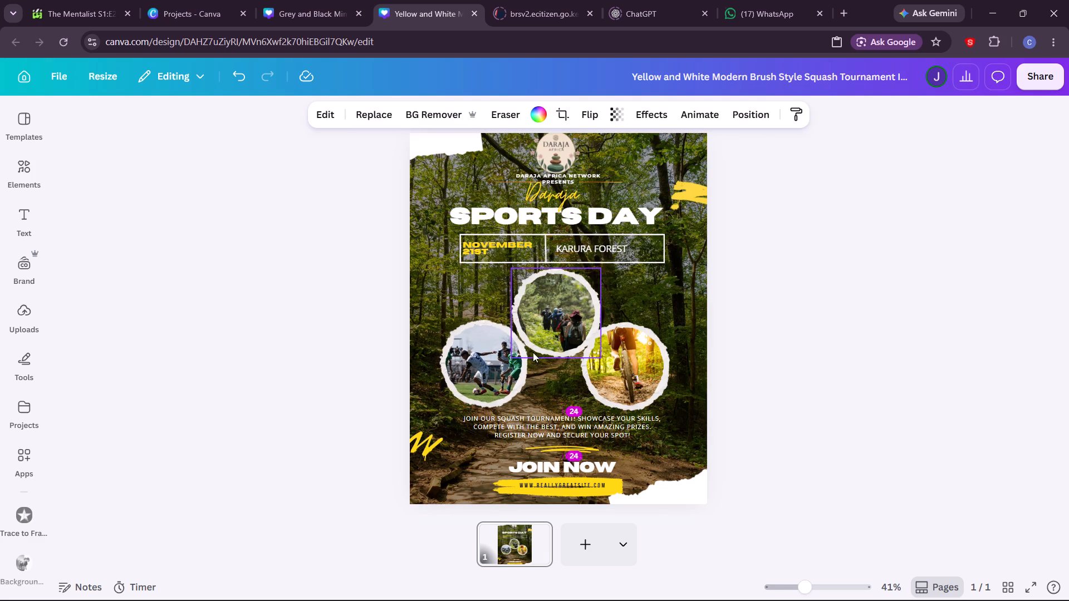
Nudge the round hiking photo down and slightly left so it sits just above and between the other two photos.
left_click(554, 339)
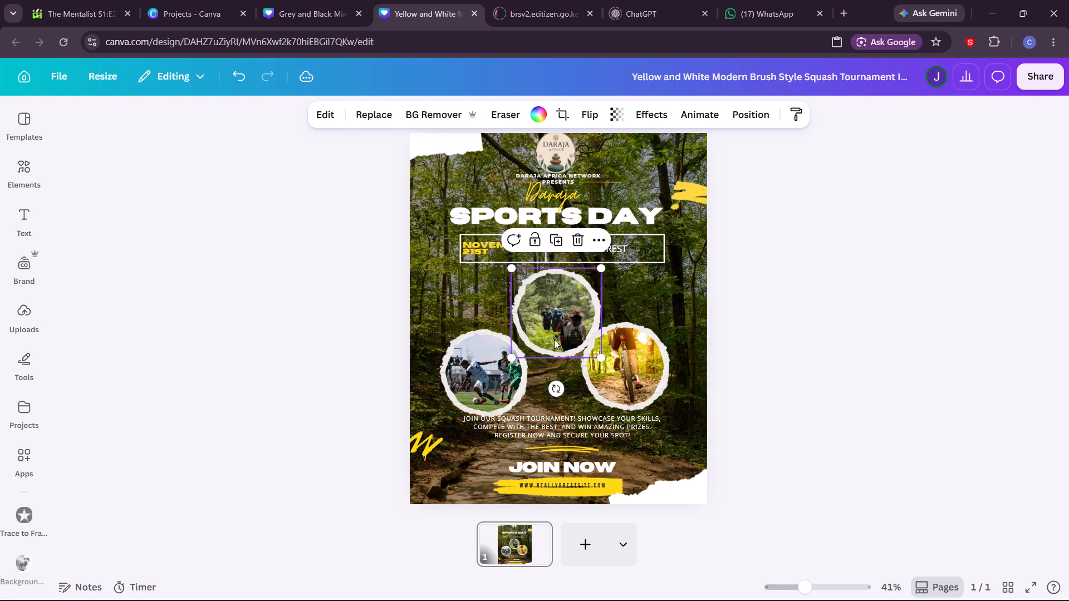
key("Down")
key("Down")
key("Down")
key("Down")
key("Down")
key("Down")
key("Down")
key("Down")
key("Down")
key("Down")
key("Down")
key("Down")
key("Down")
key("Down")
key("Down")
key("Down")
key("Down")
key("Down")
key("Down")
key("Down")
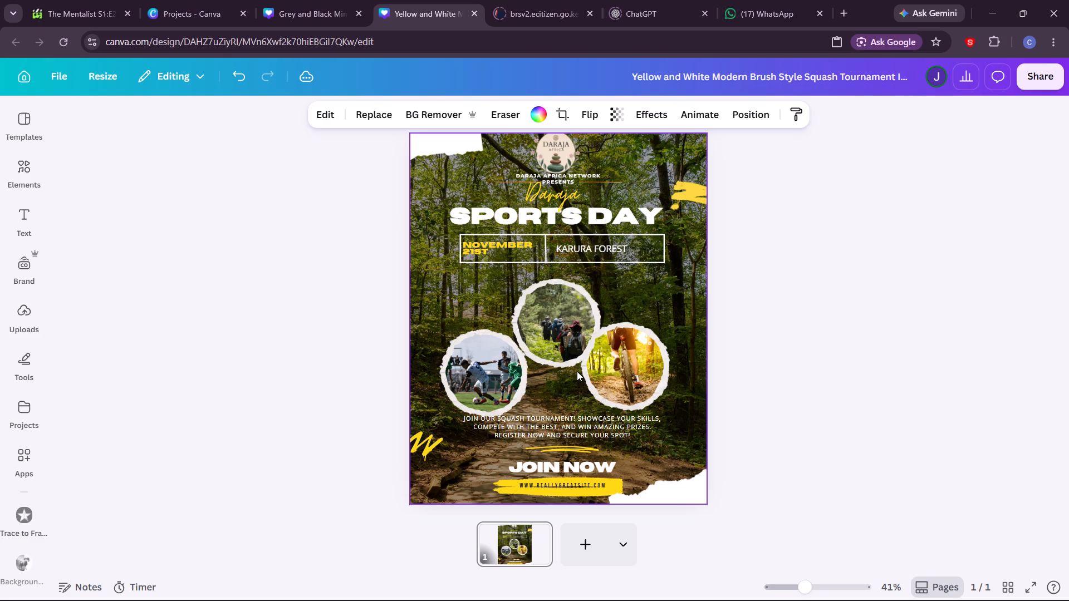
key("Down")
key("Down")
key("Down")
key("Down")
key("Down")
key("Left")
key("Left")
key("Left")
key("Left")
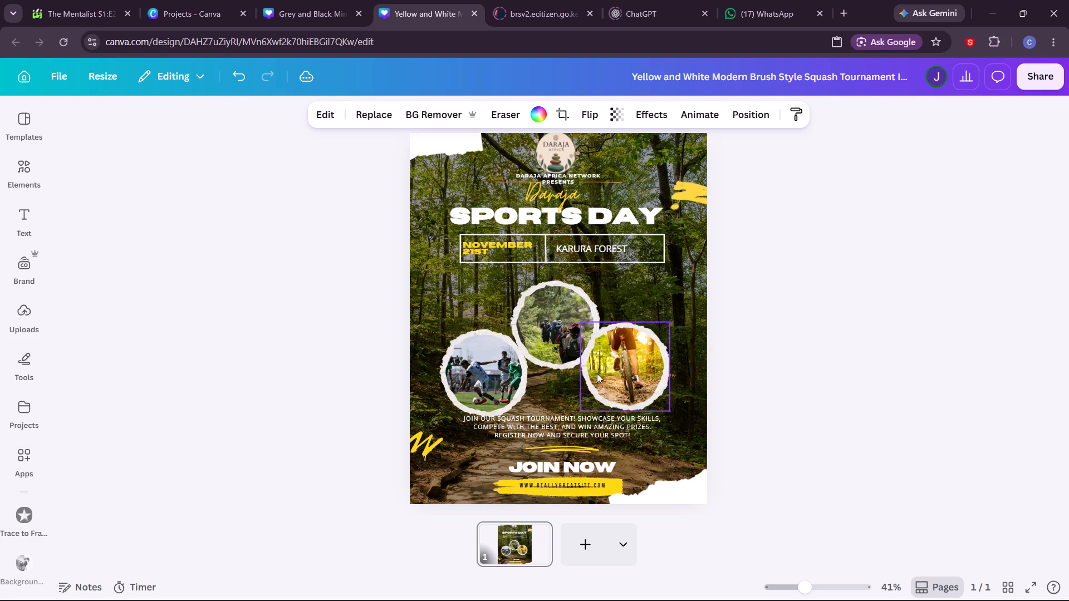
key("Left")
key("Left")
key("Left")
key("Left")
key("Left")
key("Down")
Nudge the round cycling photo down to roughly the same height as the football photo.
left_click(611, 380)
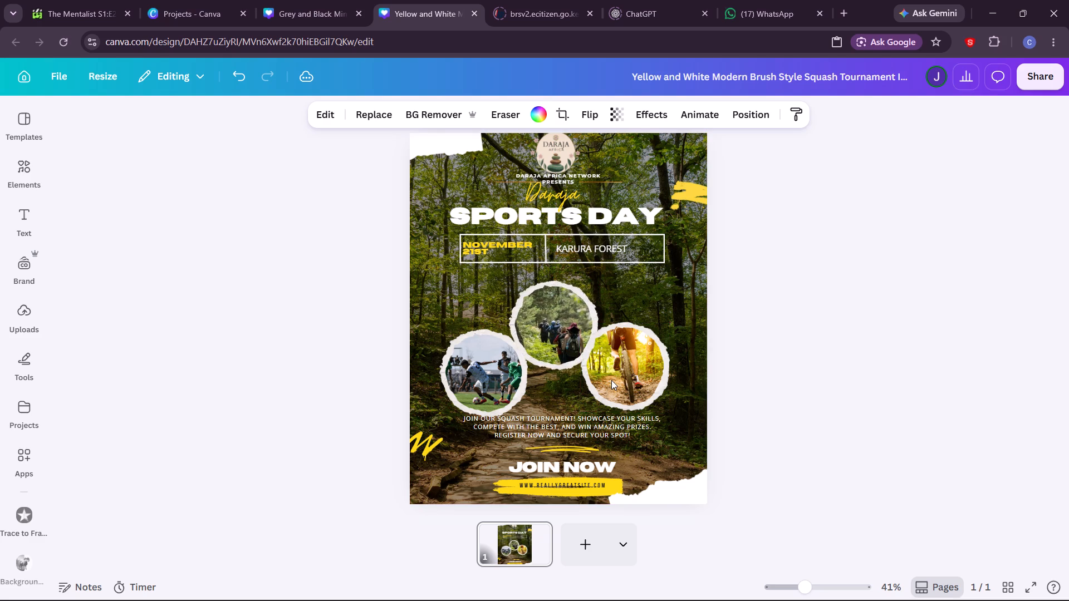
key("Down")
key("Down")
key("Down")
key("Down")
key("Down")
key("Down")
key("Down")
key("Down")
key("Down")
key("Down")
key("Down")
key("Down")
key("Down")
key("Down")
key("Down")
key("Down")
key("Down")
key("Down")
key("Down")
key("Down")
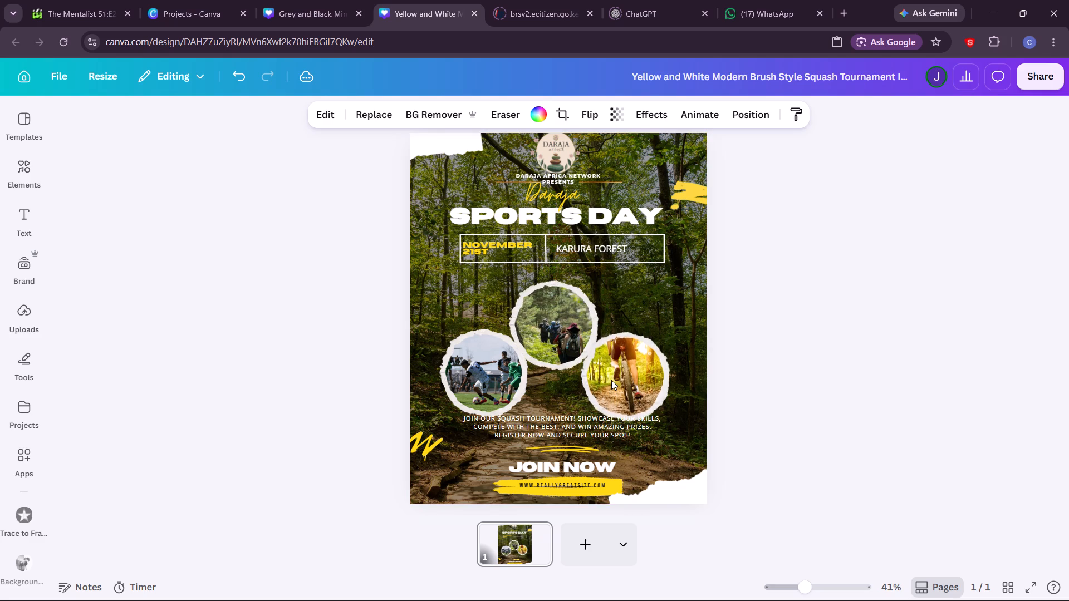
key("Down")
key("Down")
key("Down")
key("Down")
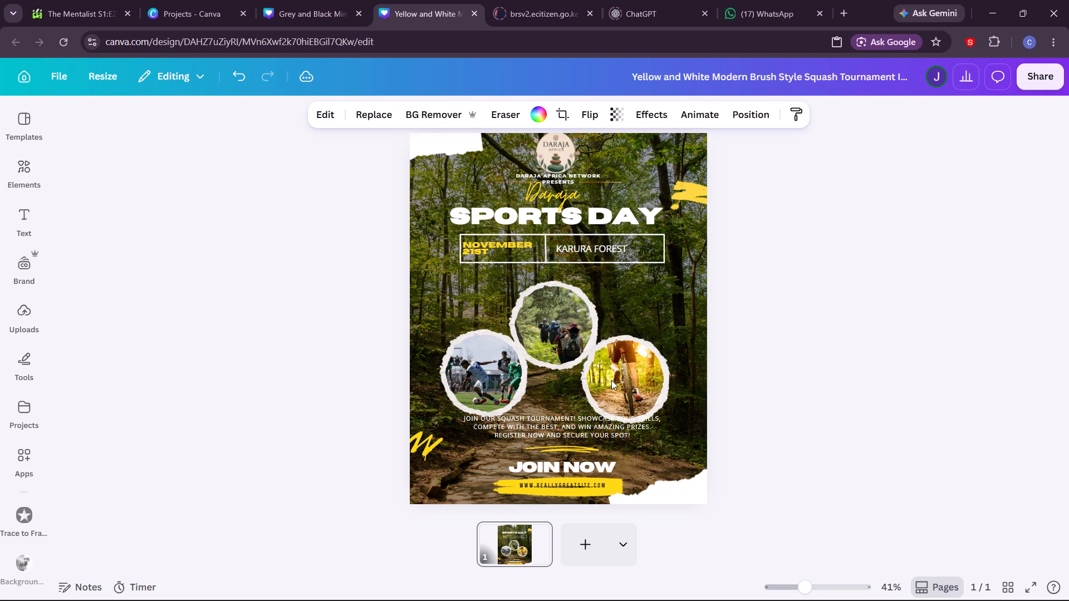
key("Down")
Nudge the November 21st and Karura Forest box down, leaving more space beneath the Sports Day title.
left_click(583, 253)
key("Down")
key("Down")
key("Down")
key("Down")
key("Down")
key("Down")
key("Down")
key("Down")
key("Down")
key("Down")
key("Down")
key("Down")
key("Down")
key("Down")
key("Down")
key("Down")
key("Down")
key("Down")
key("Down")
key("Down")
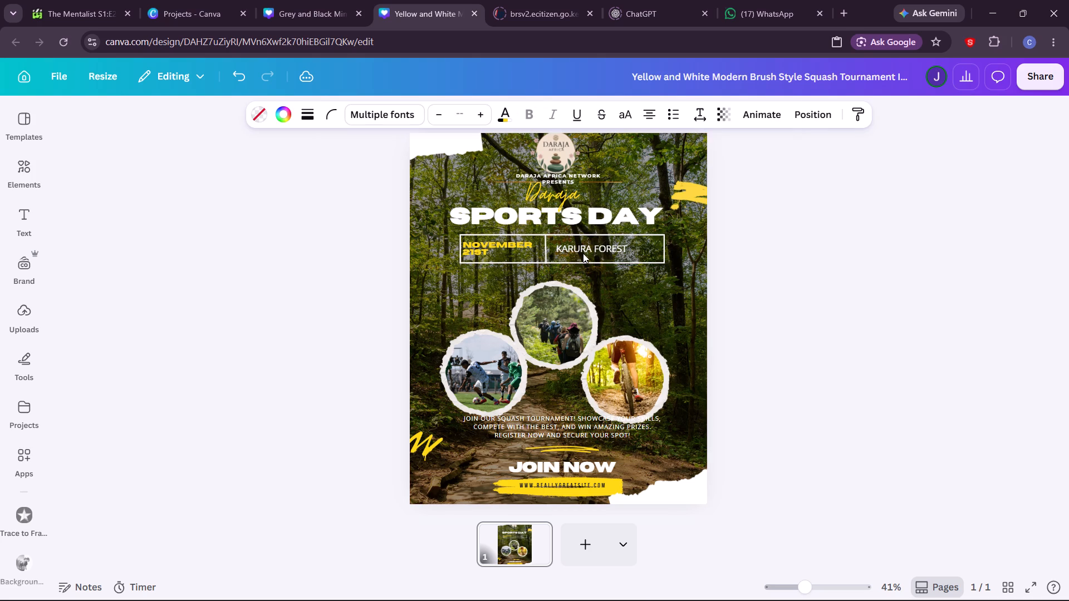
key("Up")
key("Up")
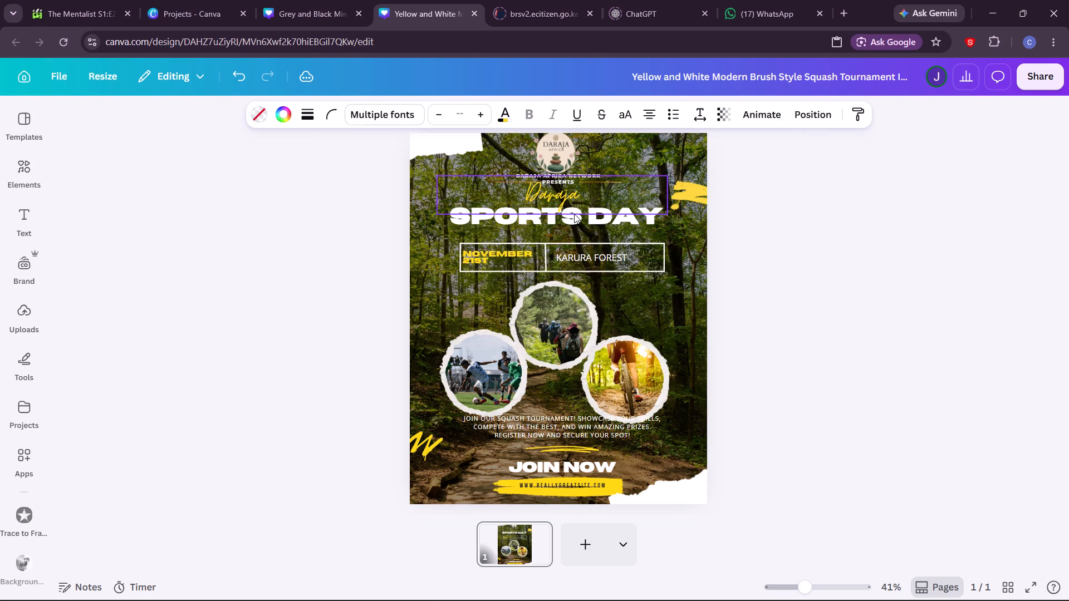
Nudge the Sports Day title down, closer to the date and venue box.
left_click(574, 224)
key("Down")
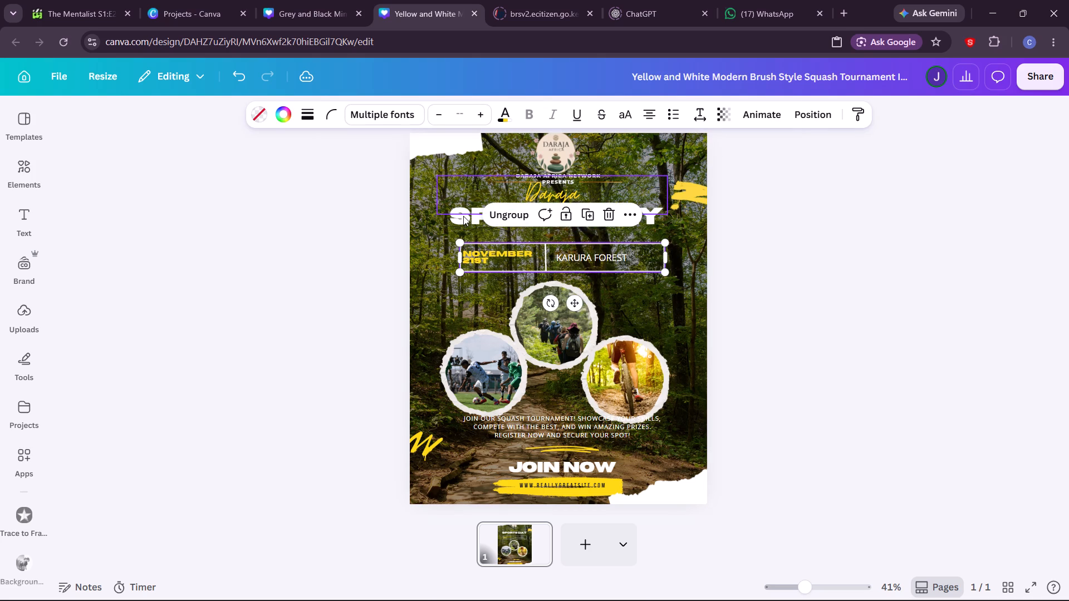
left_click(465, 222)
key("Down")
key("Down")
key("Down")
key("Down")
key("Down")
key("Down")
key("Down")
key("Down")
key("Down")
key("Down")
key("Down")
key("Down")
key("Down")
key("Down")
key("Down")
key("Down")
key("Down")
key("Down")
key("Down")
key("Down")
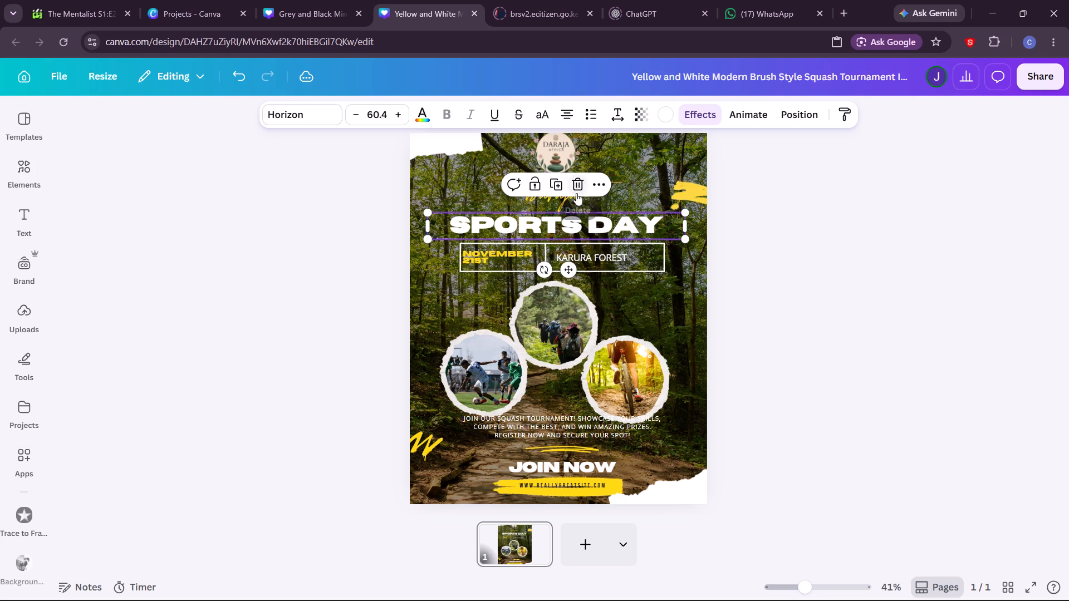
Nudge the yellow Daraja script down and slightly to the right so it sits just above the Sports Day title.
left_click(582, 199)
key("Down")
key("Down")
key("Down")
key("Down")
key("Down")
key("Down")
key("Down")
key("Down")
key("Down")
key("Down")
key("Down")
key("Down")
key("Down")
key("Down")
key("Down")
key("Down")
key("Down")
key("Down")
key("Down")
key("Down")
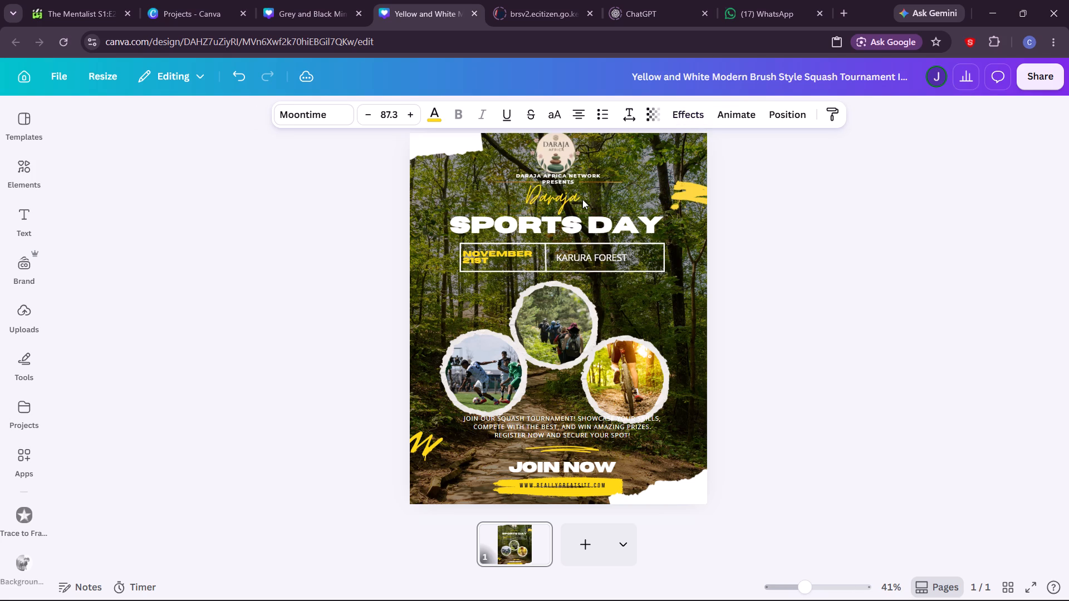
key("Right")
key("Right")
key("Right")
key("Right")
key("Right")
key("Right")
key("Right")
key("Right")
key("Right")
key("Right")
key("Right")
key("Right")
key("Right")
key("Right")
key("Right")
key("Right")
key("Right")
key("Right")
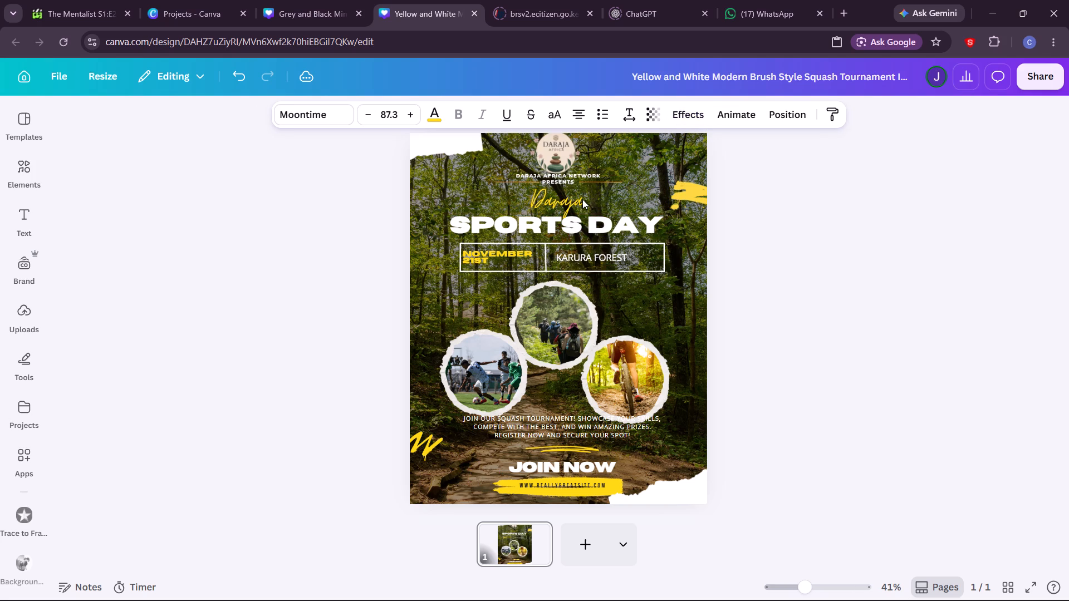
key("Down")
key("Down")
key("Down")
Nudge the Sports Day title slightly down, closer to the date and venue box.
left_click(591, 223)
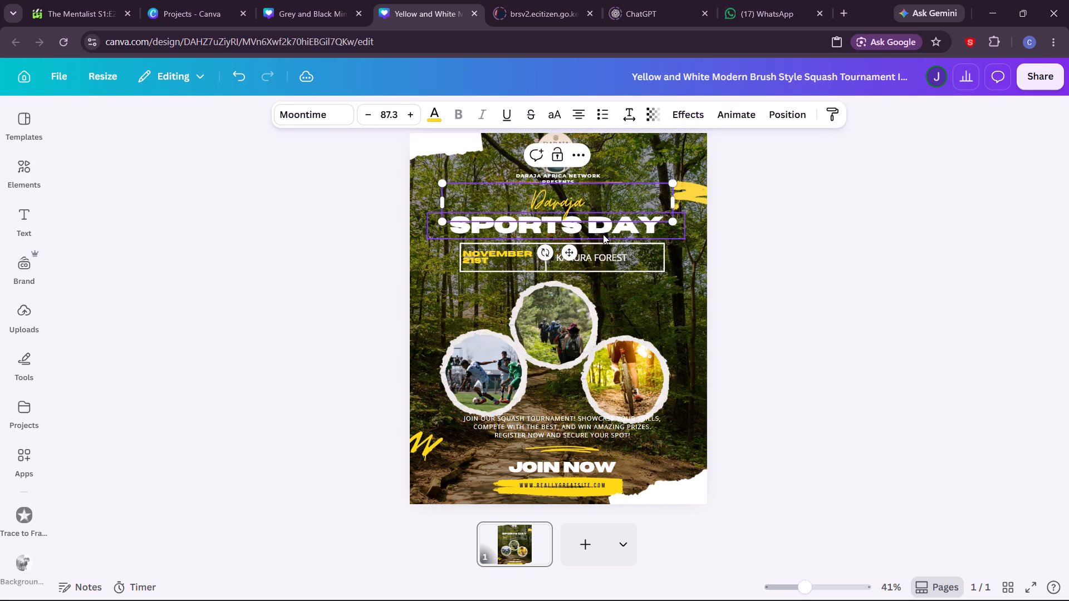
left_click(605, 236)
key("Down")
key("Down")
key("Down")
key("Down")
key("Down")
key("Down")
key("Down")
key("Down")
key("Down")
key("Down")
key("Down")
key("Down")
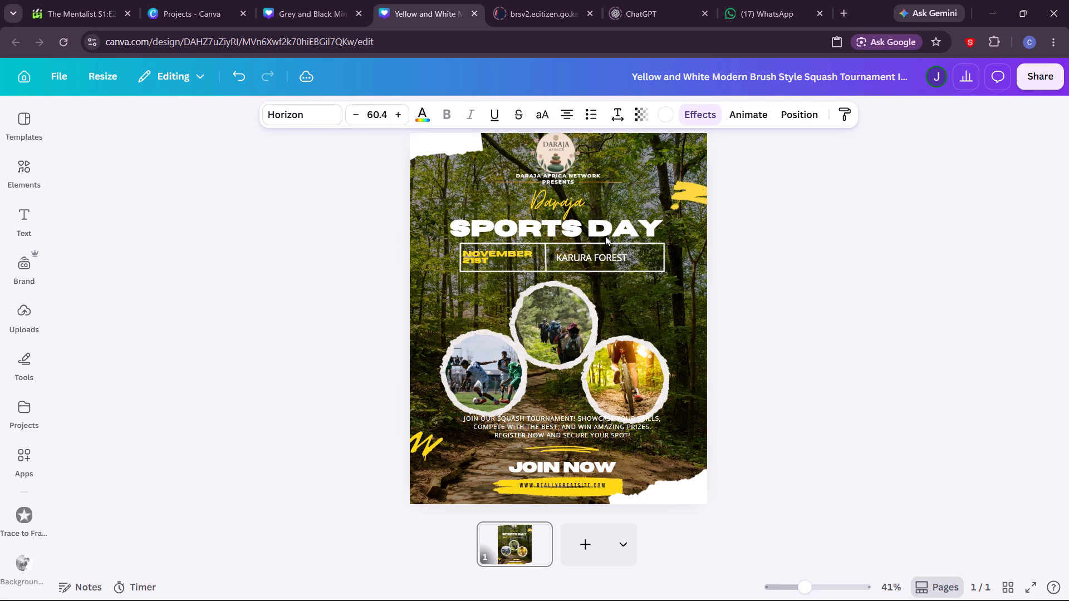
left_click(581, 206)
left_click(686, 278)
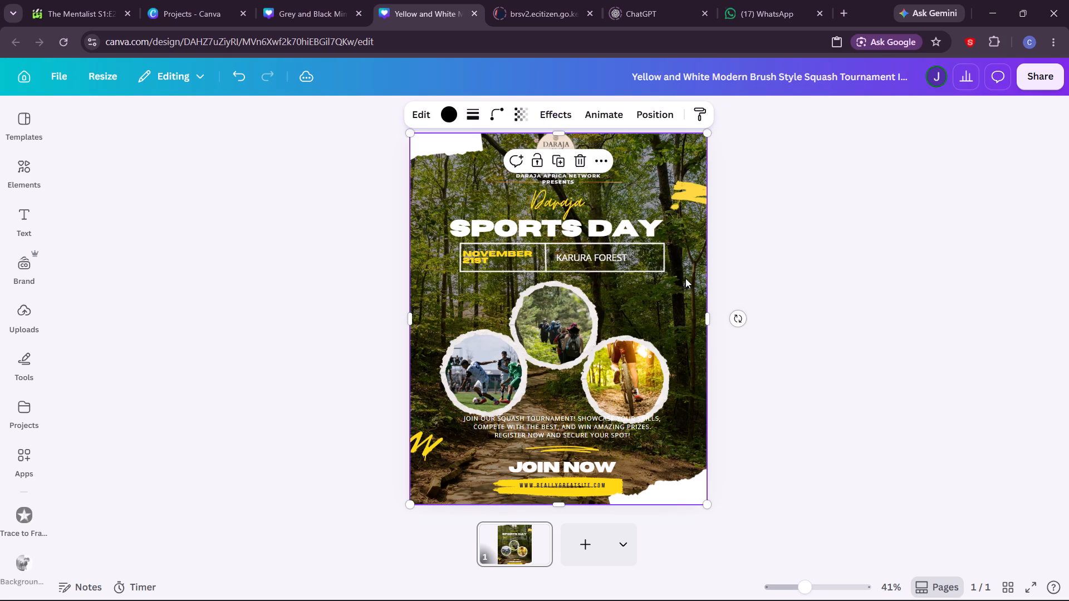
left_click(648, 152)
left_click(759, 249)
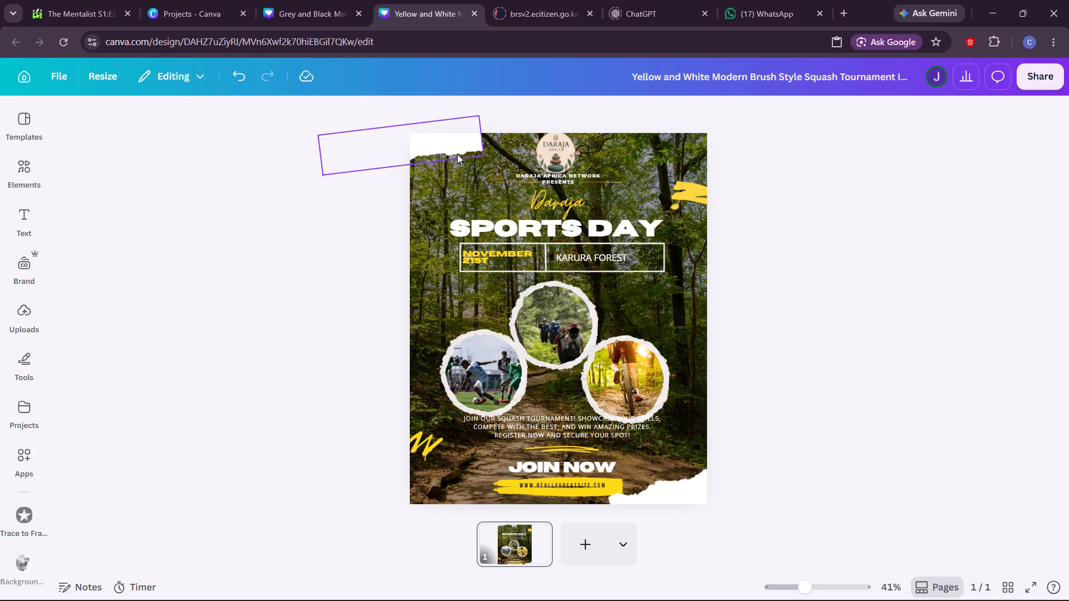
Shift the white torn-paper strip in the poster's top-left corner to the right, closer to the Daraja logo.
left_click_drag(457, 154, 484, 153)
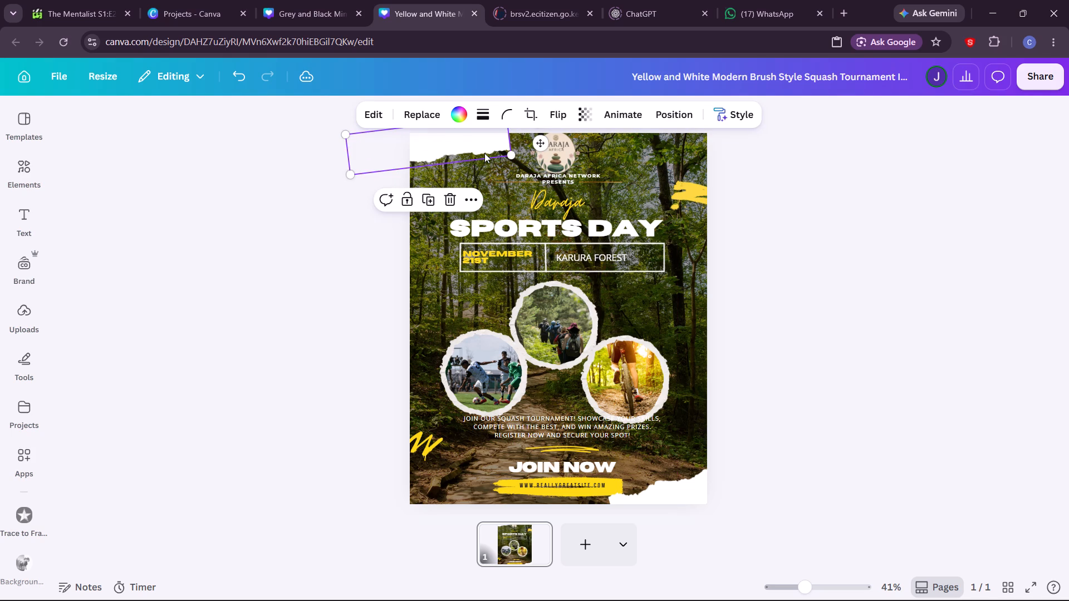
left_click_drag(484, 153, 491, 156)
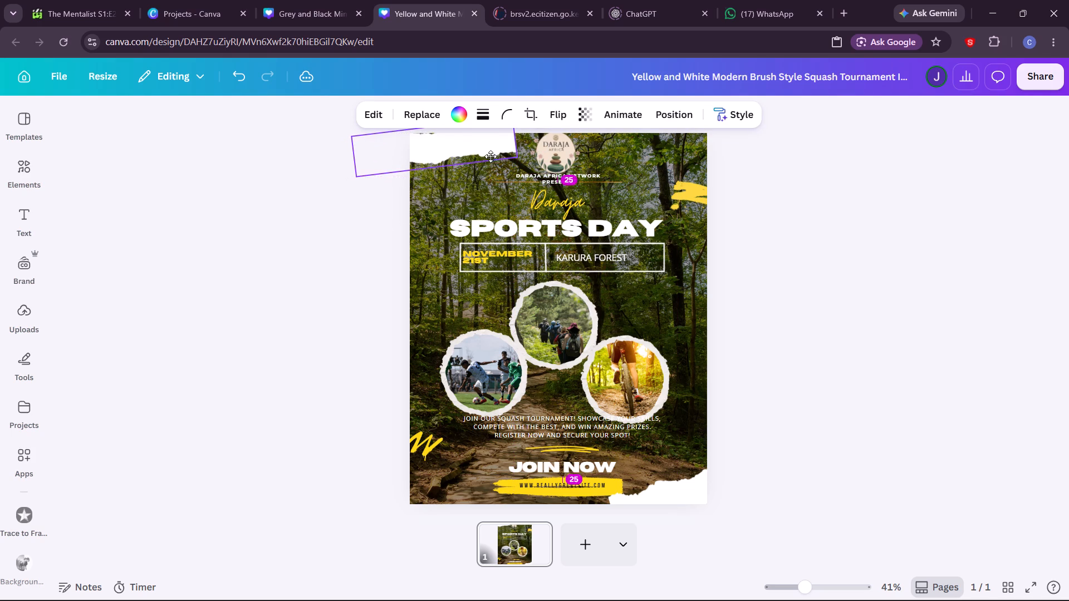
left_click_drag(491, 156, 492, 150)
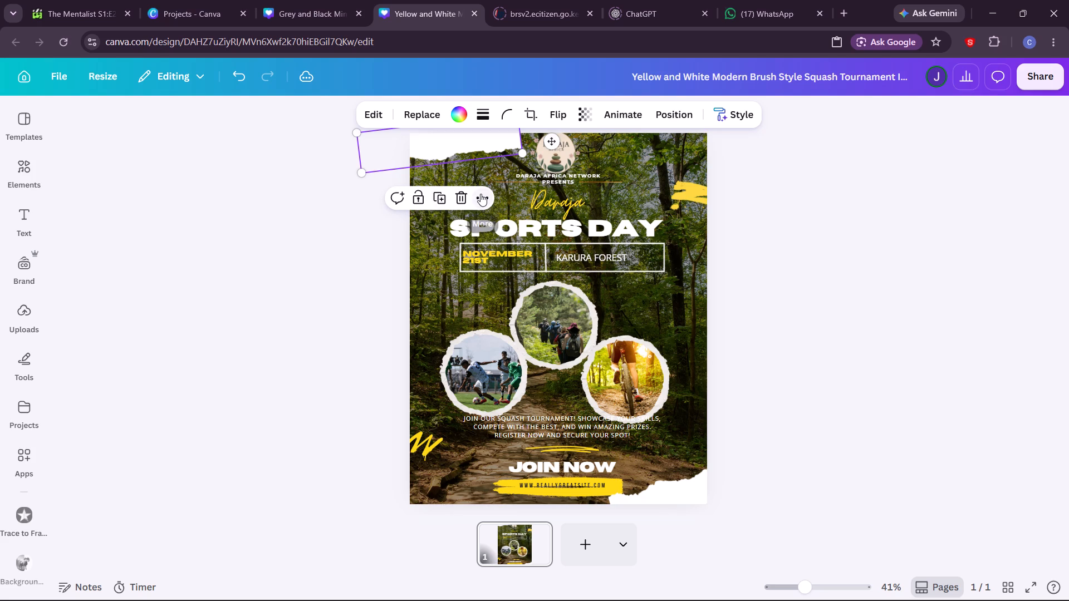
left_click(464, 149)
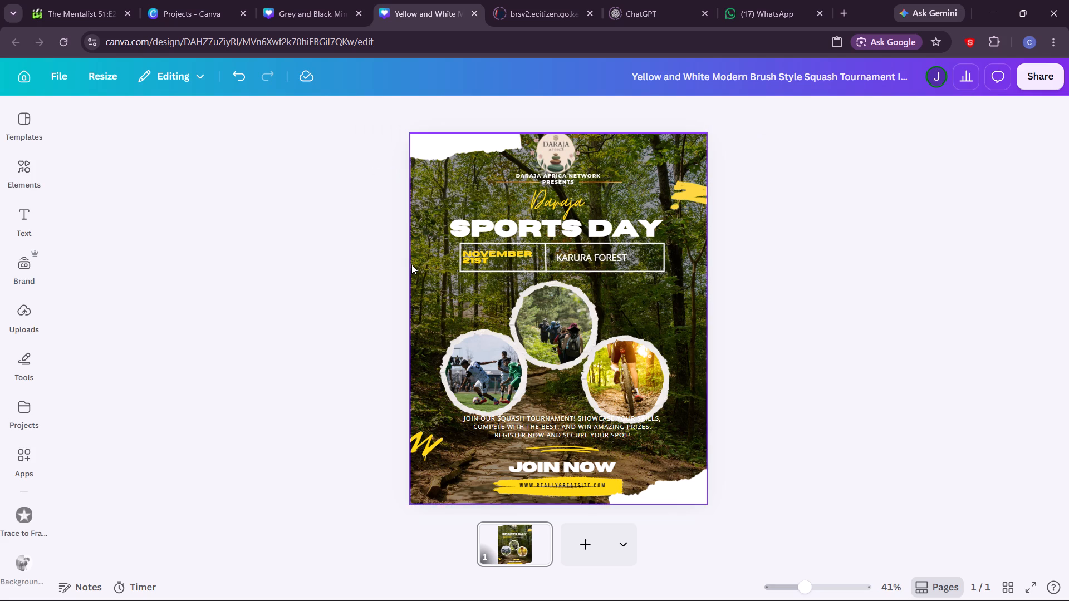
Rotate the top-left torn-paper strip slightly counterclockwise to a steeper slant and set it back against the poster's top edge.
left_click(422, 151)
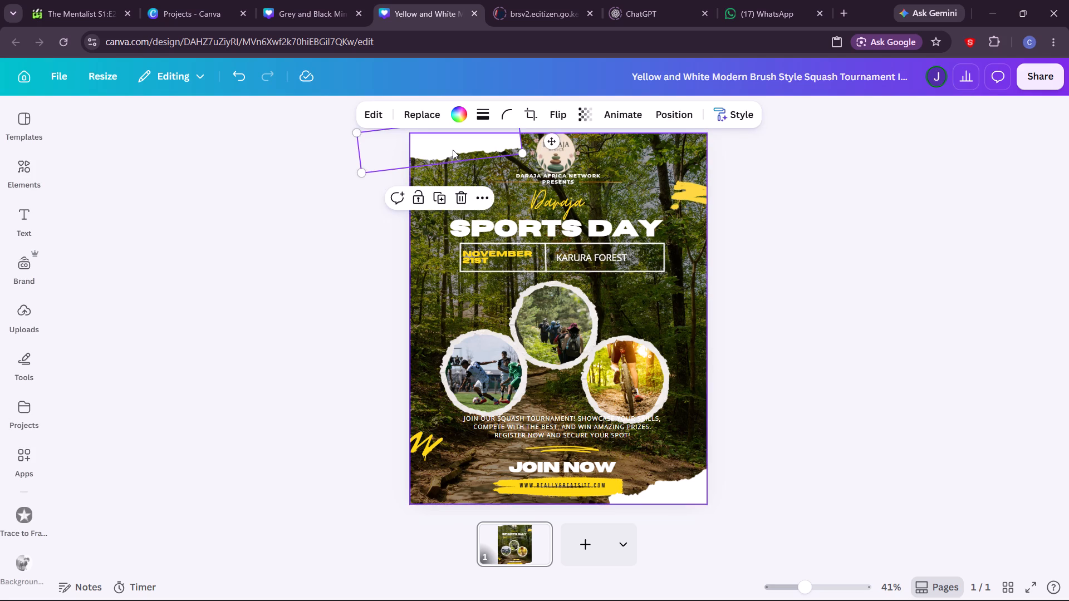
left_click_drag(453, 150, 451, 174)
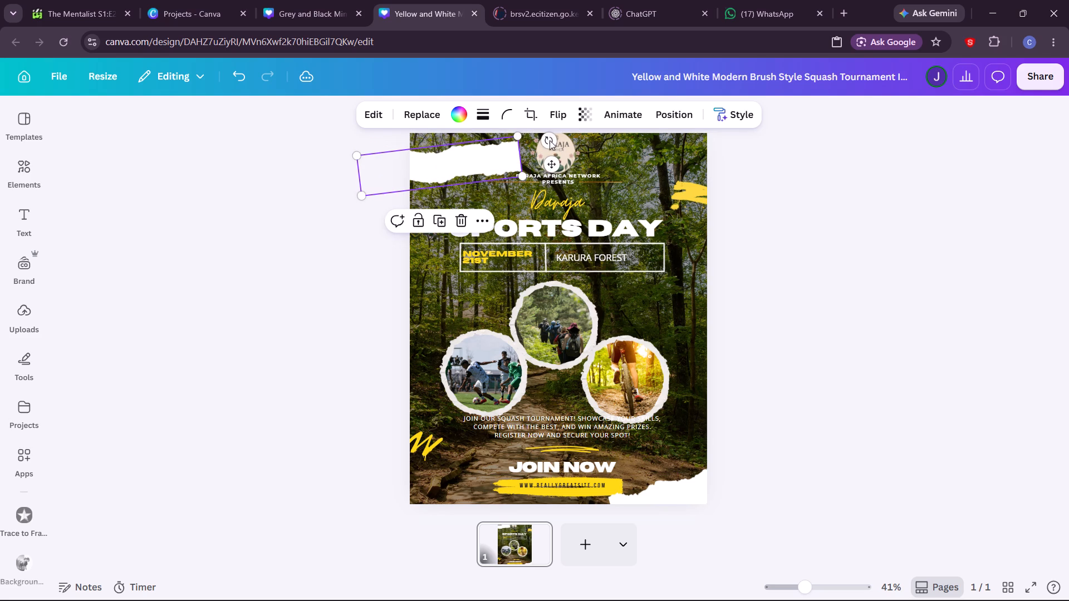
left_click_drag(550, 140, 542, 130)
left_click_drag(462, 156, 459, 136)
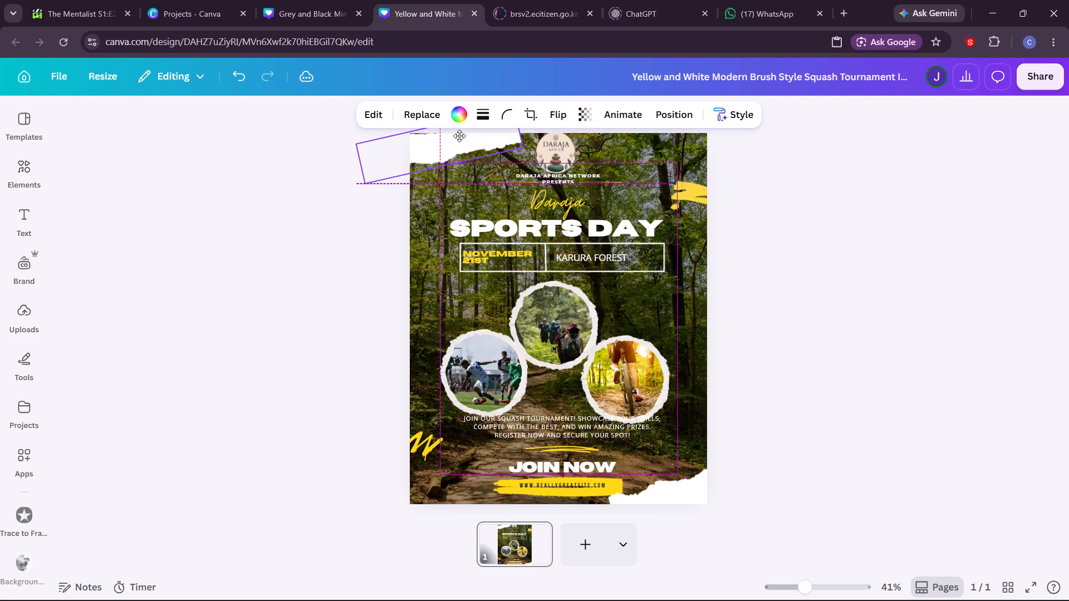
left_click_drag(459, 136, 456, 132)
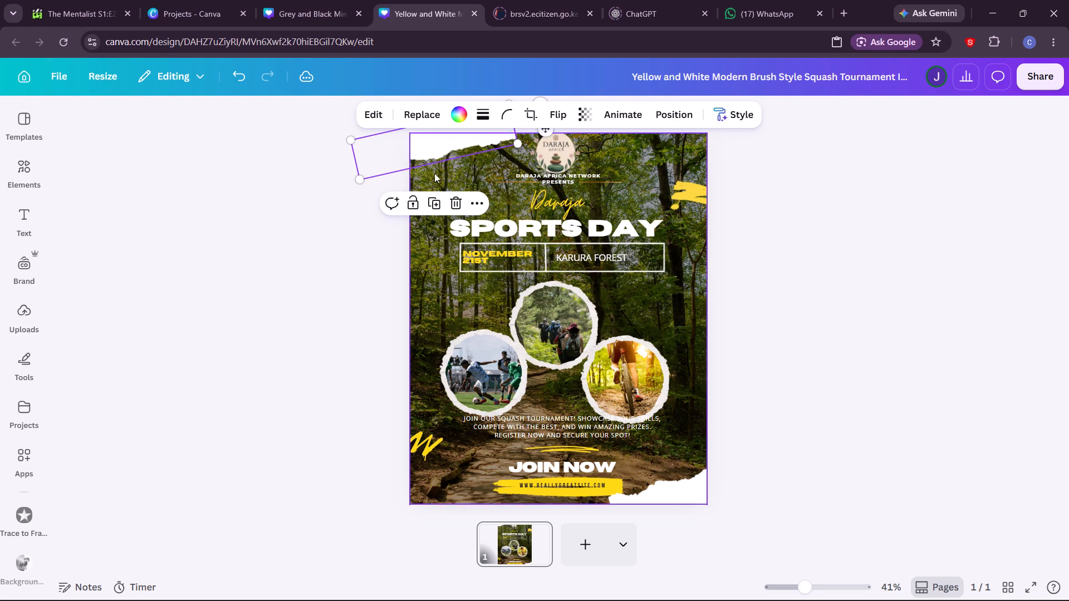
Enlarge the top-left torn-paper strip slightly and shift it a little left, away from the logo.
left_click(360, 179)
left_click_drag(360, 179, 345, 190)
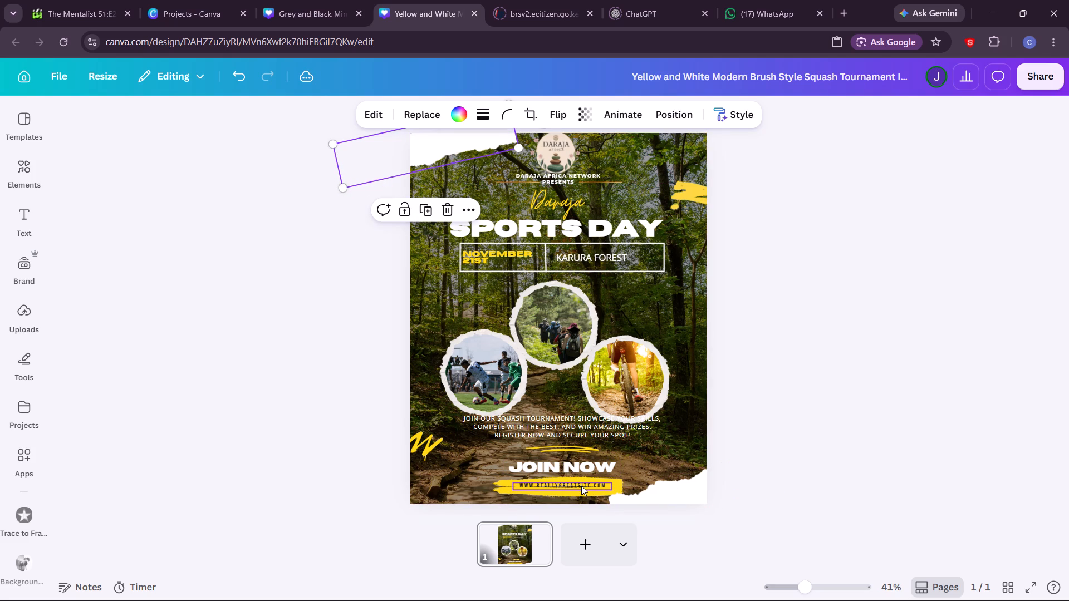
left_click(852, 318)
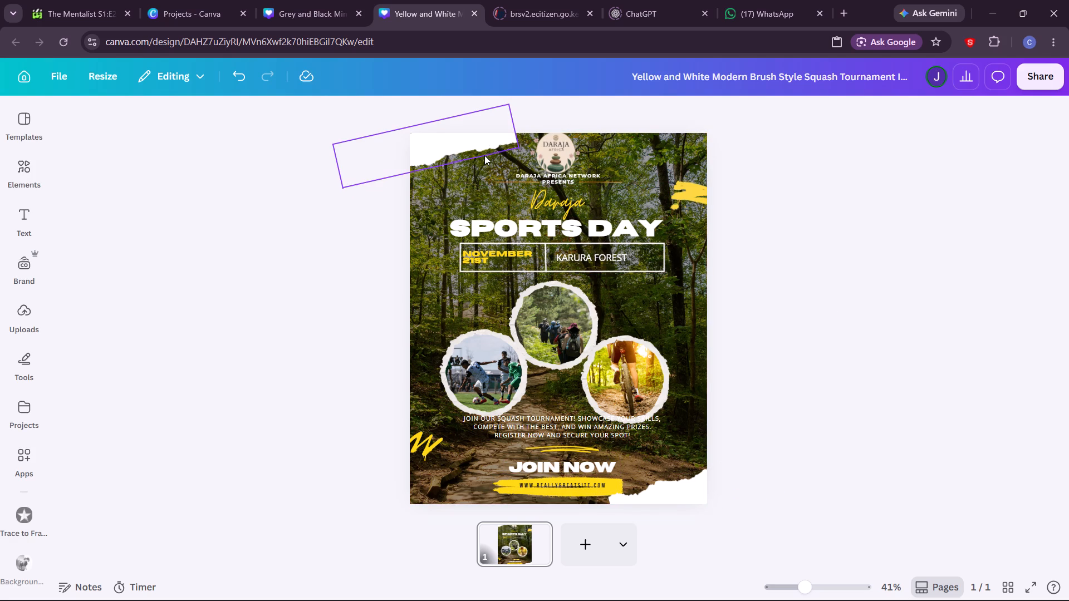
left_click_drag(480, 152, 468, 152)
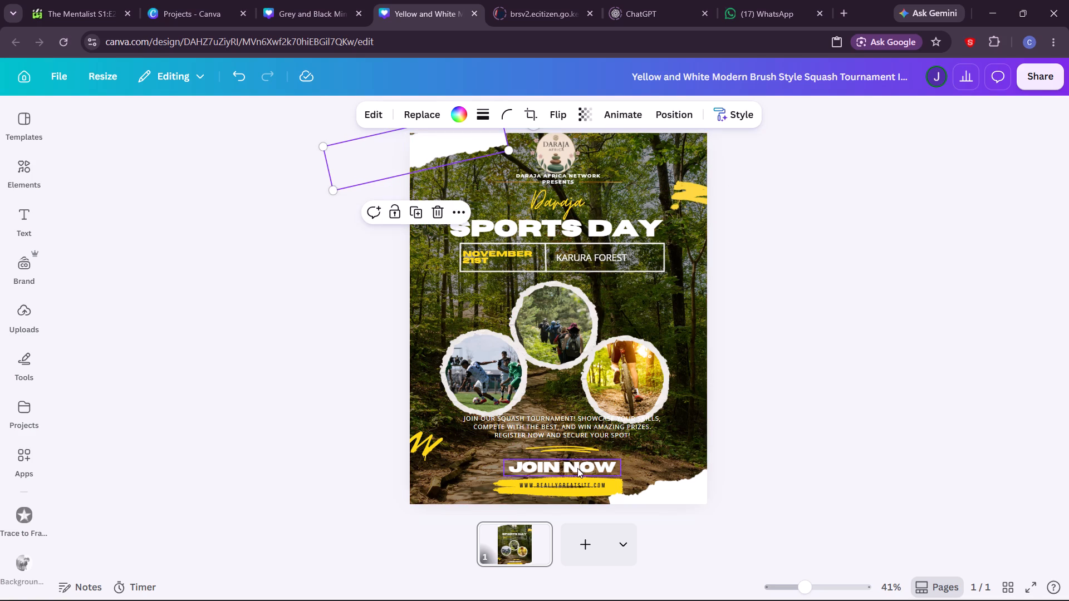
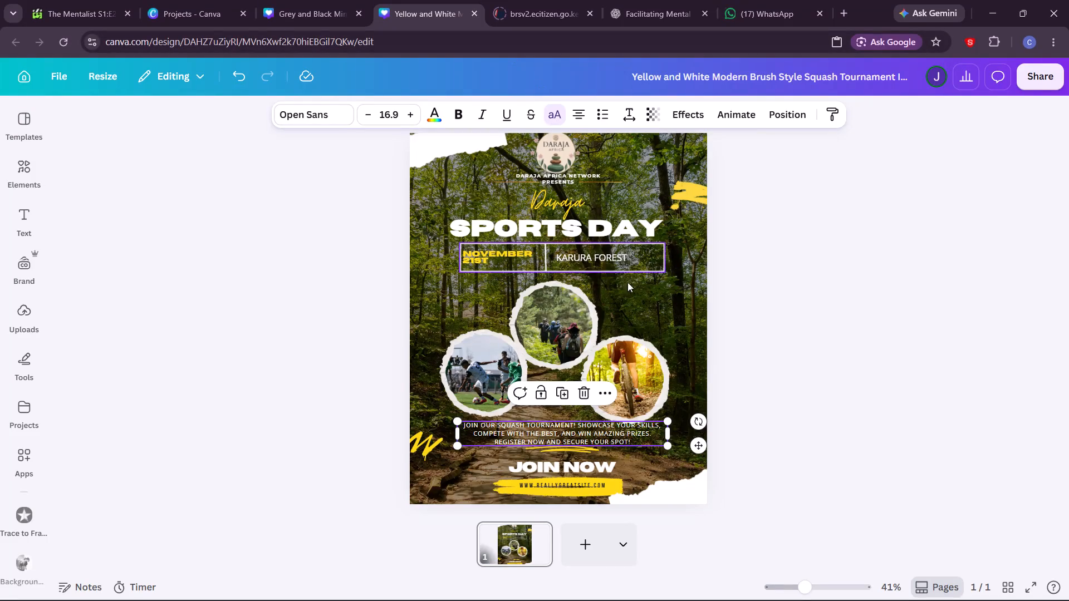
Open the squash tournament description paragraph beneath the circular photos for text editing.
left_click(620, 434)
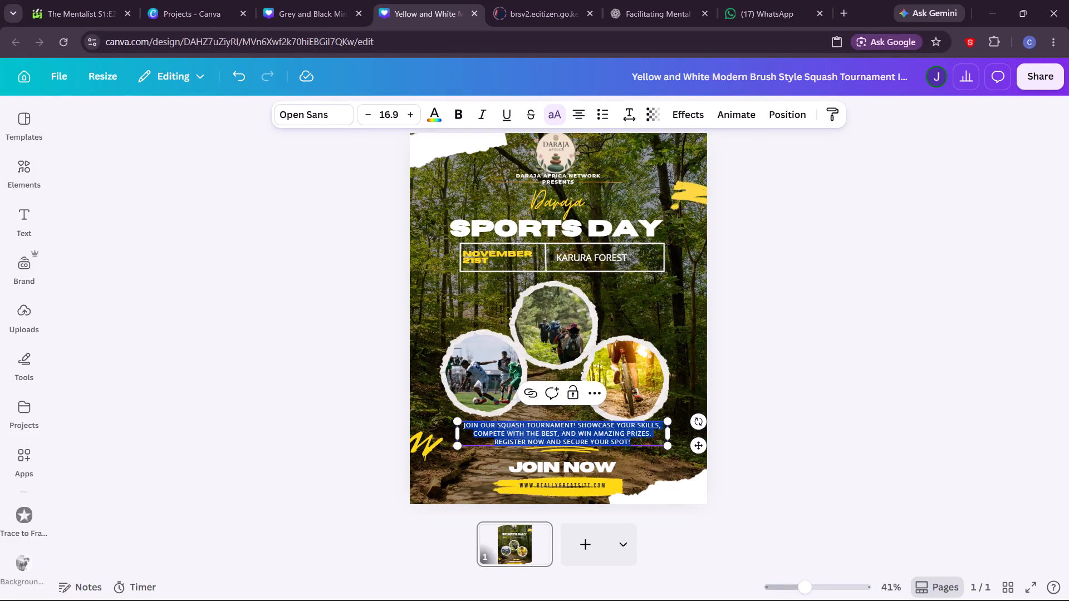
left_click(643, 434)
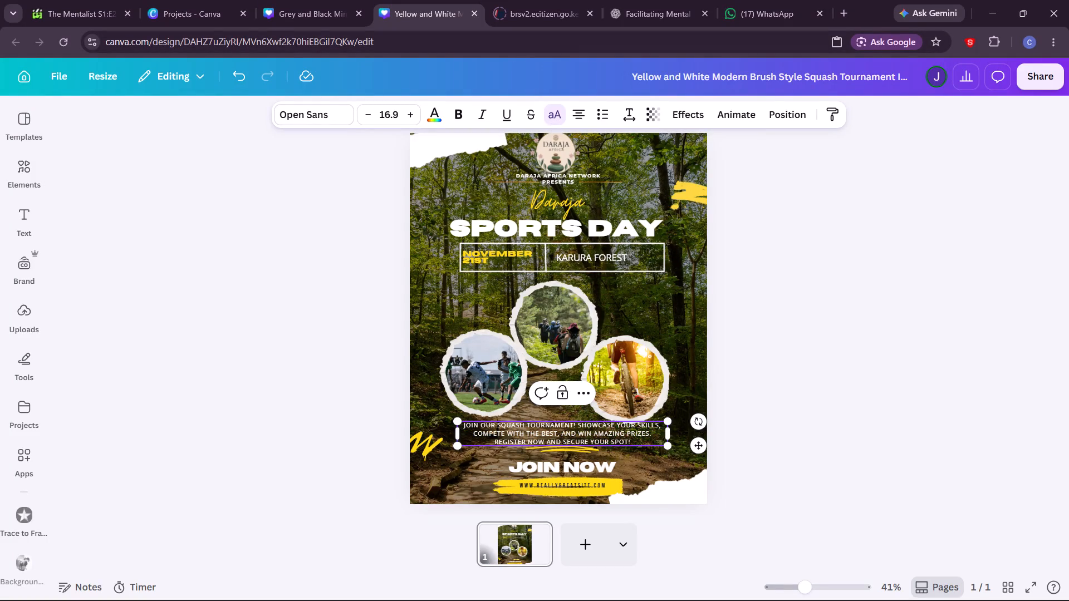
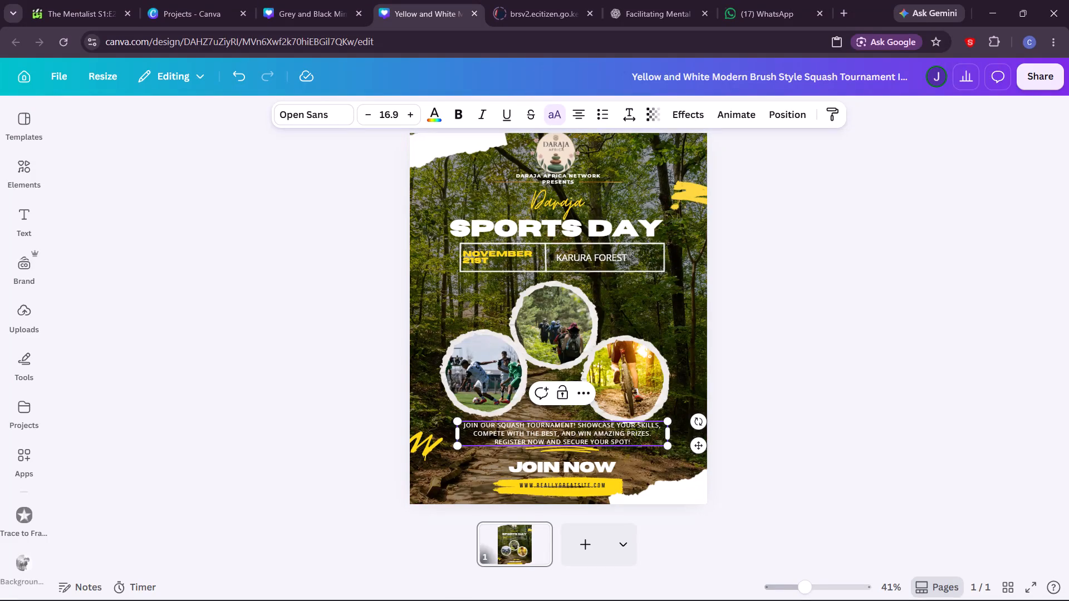
Replace "our squash tournament" in the description's opening sentence with "us for an exciting day".
left_click(572, 427)
key("BackSpace")
key("BackSpace")
key("BackSpace")
key("BackSpace")
key("BackSpace")
key("BackSpace")
key("BackSpace")
key("BackSpace")
key("BackSpace")
key("BackSpace")
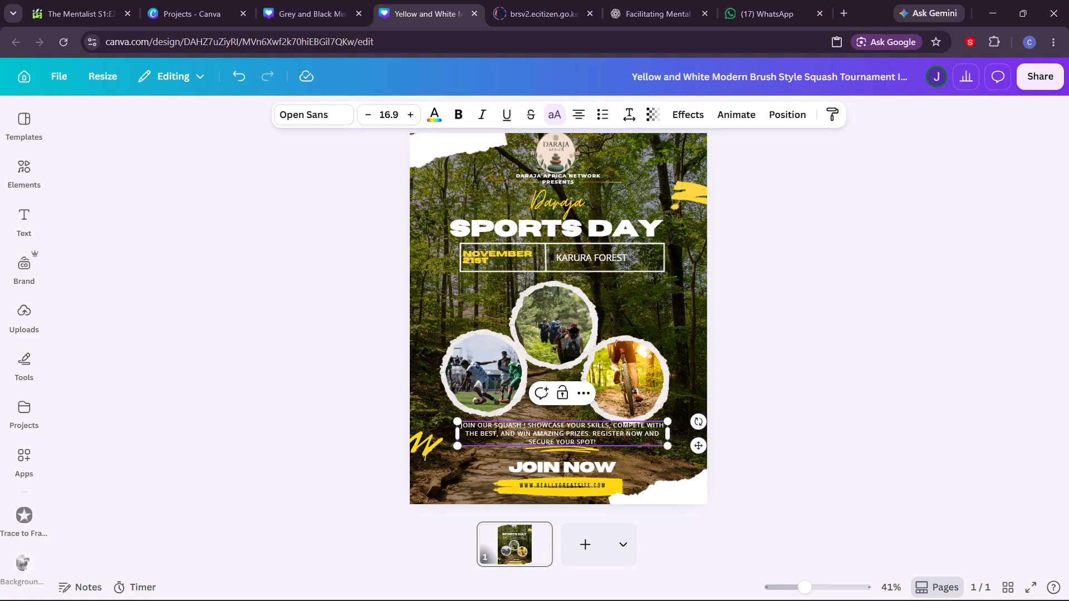
key("BackSpace")
key("BackSpace")
key("BackSpace")
key("BackSpace")
key("BackSpace")
key("BackSpace")
key("BackSpace")
key("BackSpace")
key("BackSpace")
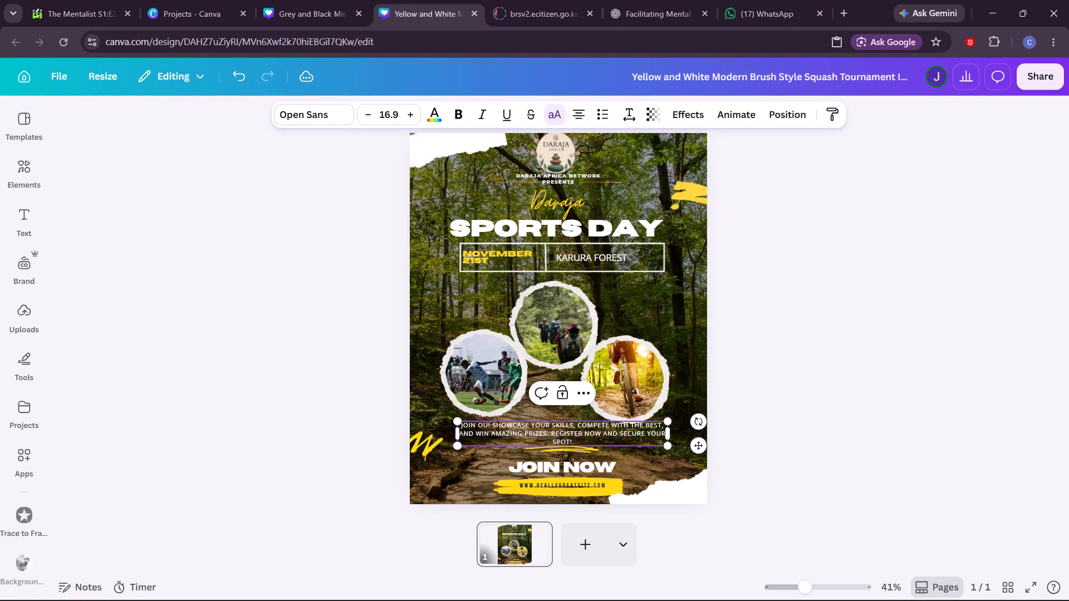
key("BackSpace")
key("BackSpace")
type("us")
key("space")
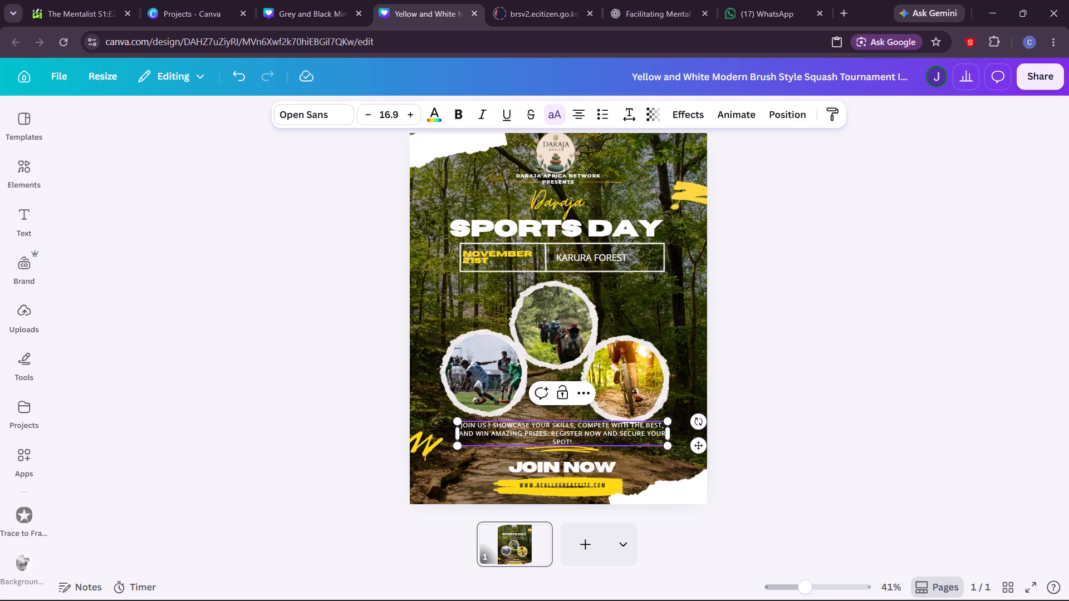
key("o")
key("BackSpace")
type("for a")
key("space")
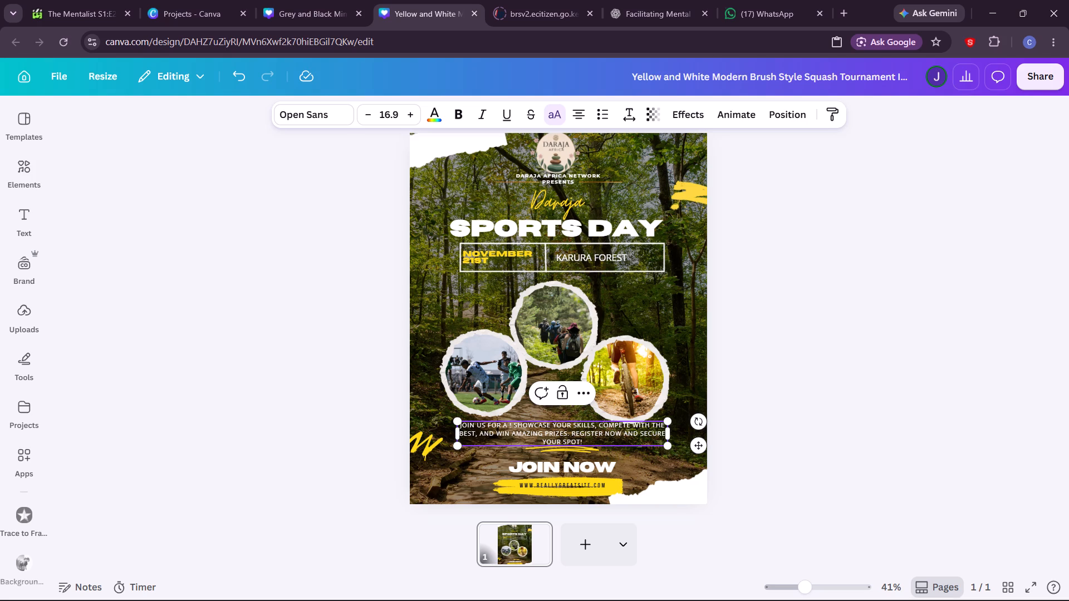
key("BackSpace")
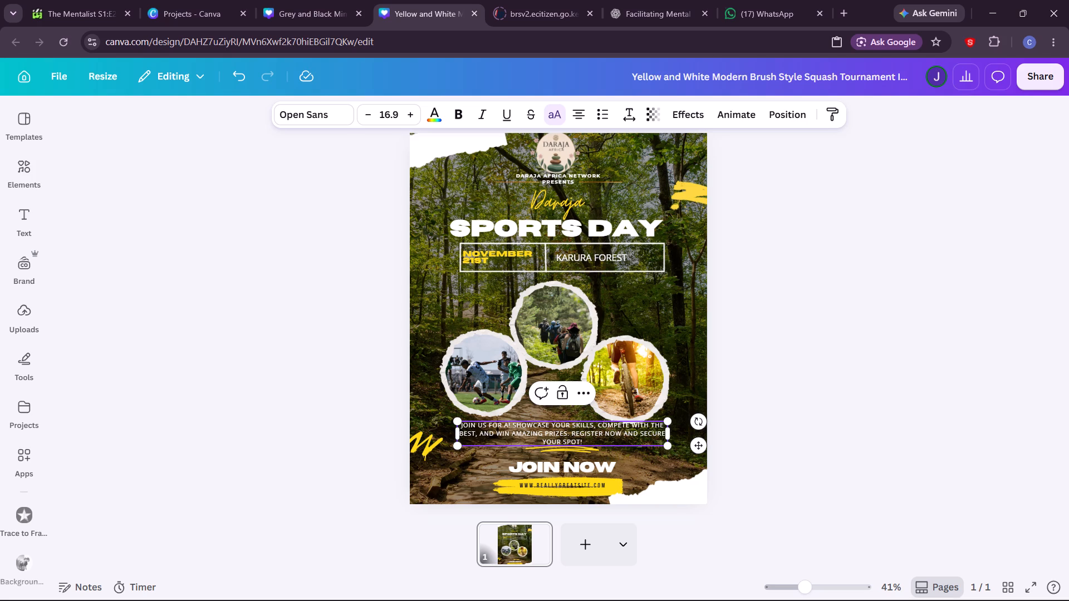
key("BackSpace")
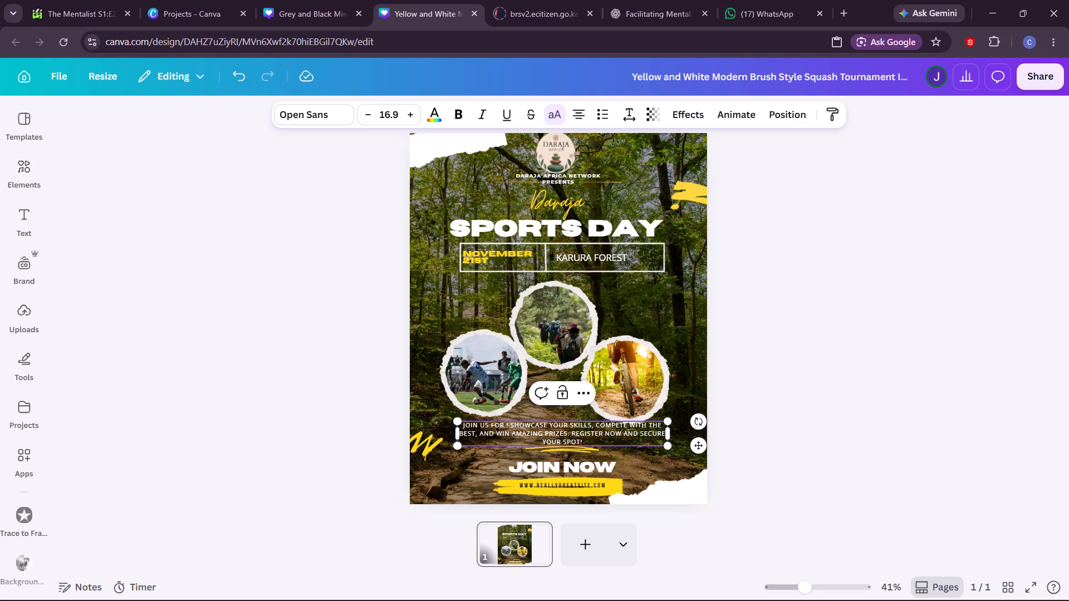
type("an excitin")
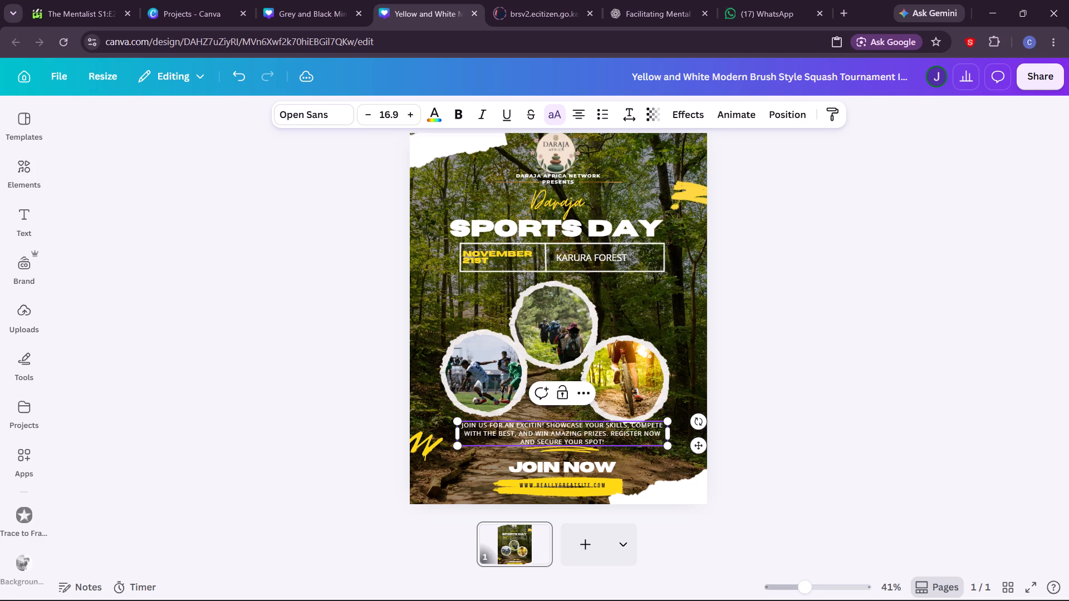
type("g day")
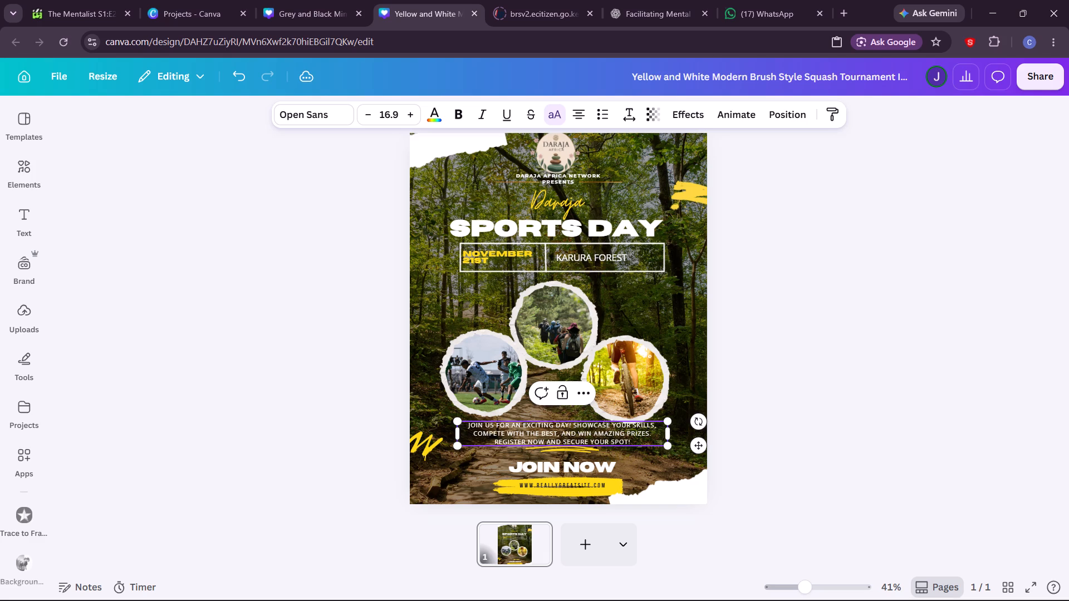
Delete the rest of the description after "Join us for an exciting day!", from "Showcase your skills" to "secure your spot!".
key("Down")
key("Down")
key("Right")
key("Right")
key("Right")
key("Right")
key("Right")
key("Right")
key("Right")
key("Right")
key("Right")
key("Right")
key("Right")
key("Right")
key("Right")
key("Right")
key("Right")
key("BackSpace")
key("BackSpace")
key("BackSpace")
key("BackSpace")
key("BackSpace")
key("BackSpace")
key("BackSpace")
key("BackSpace")
key("BackSpace")
key("BackSpace")
key("BackSpace")
key("BackSpace")
key("BackSpace")
key("BackSpace")
key("BackSpace")
key("BackSpace")
key("BackSpace")
key("BackSpace")
key("BackSpace")
key("BackSpace")
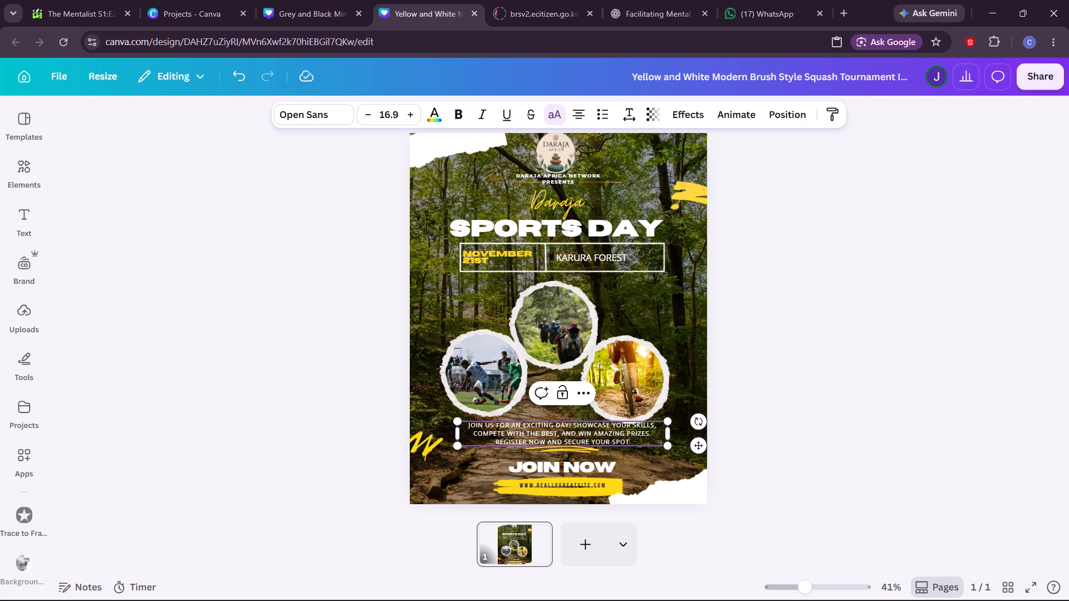
key("BackSpace")
key("BackSpace")
key("BackSpace")
key("BackSpace")
key("BackSpace")
key("BackSpace")
key("BackSpace")
key("BackSpace")
key("BackSpace")
key("BackSpace")
key("BackSpace")
key("BackSpace")
key("BackSpace")
key("BackSpace")
key("BackSpace")
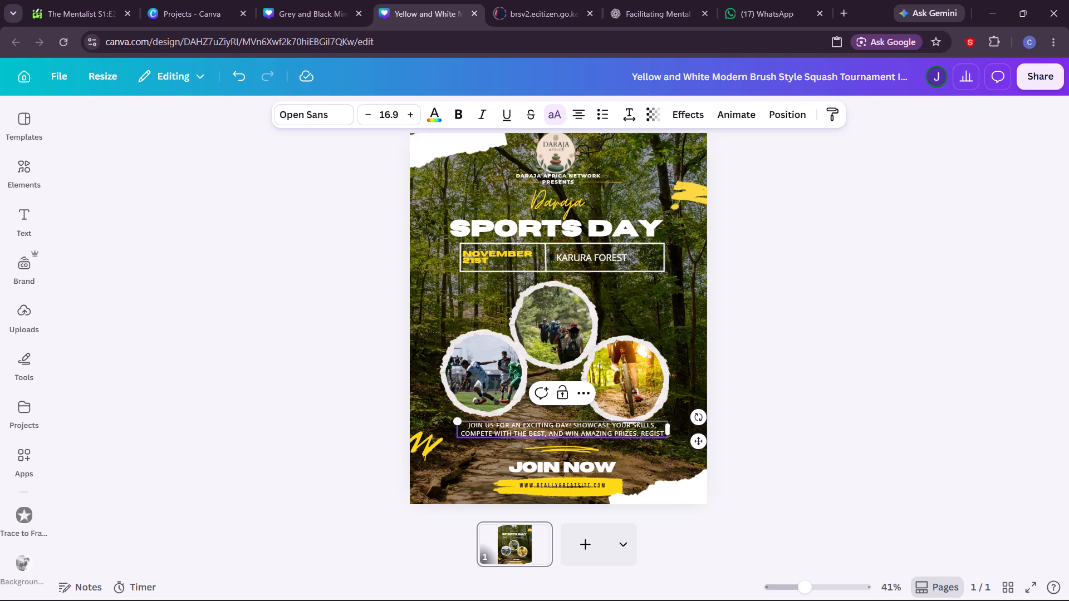
key("BackSpace")
key("BackSpace")
key("BackSpace")
key("BackSpace")
key("BackSpace")
key("BackSpace")
key("BackSpace")
key("BackSpace")
key("BackSpace")
key("BackSpace")
key("BackSpace")
key("BackSpace")
key("BackSpace")
key("BackSpace")
key("BackSpace")
key("BackSpace")
key("BackSpace")
key("BackSpace")
key("BackSpace")
key("BackSpace")
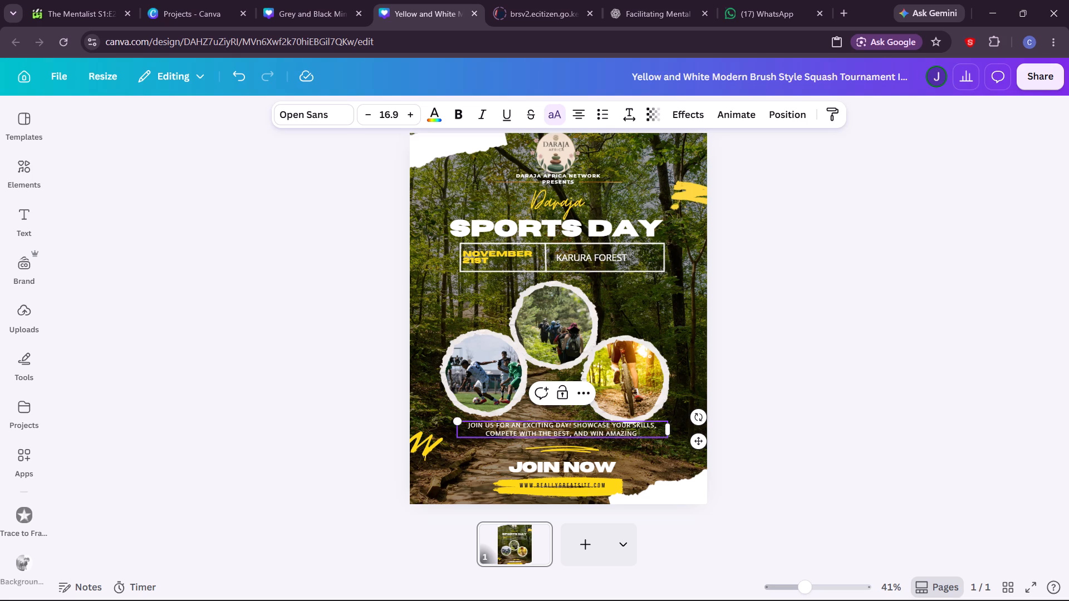
key("BackSpace")
key("BackSpace")
key("BackSpace")
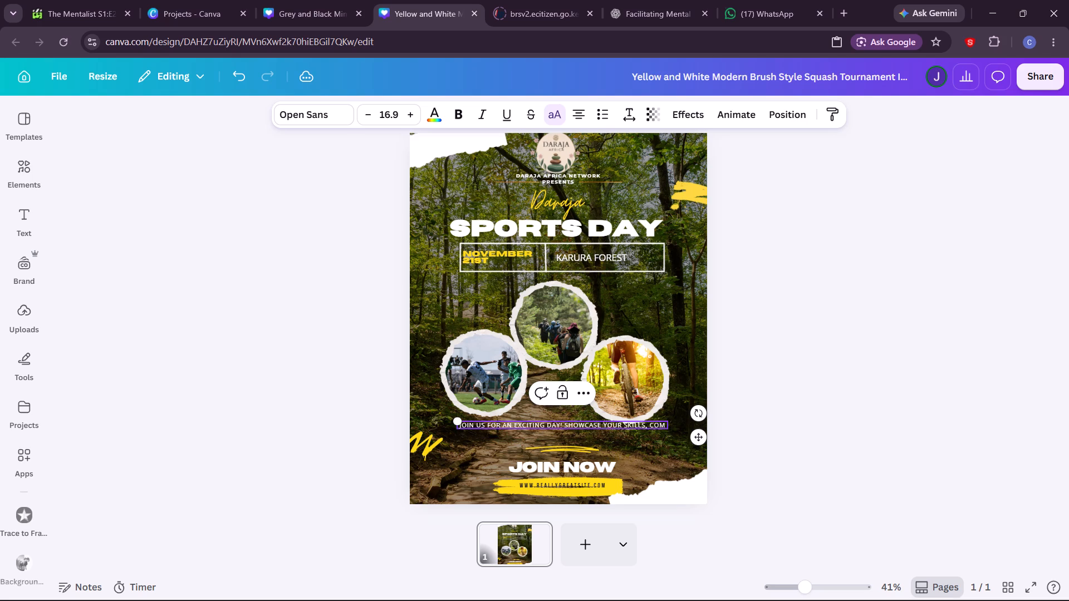
key("BackSpace")
key("BackSpace")
key("BackSpace")
key("BackSpace")
key("BackSpace")
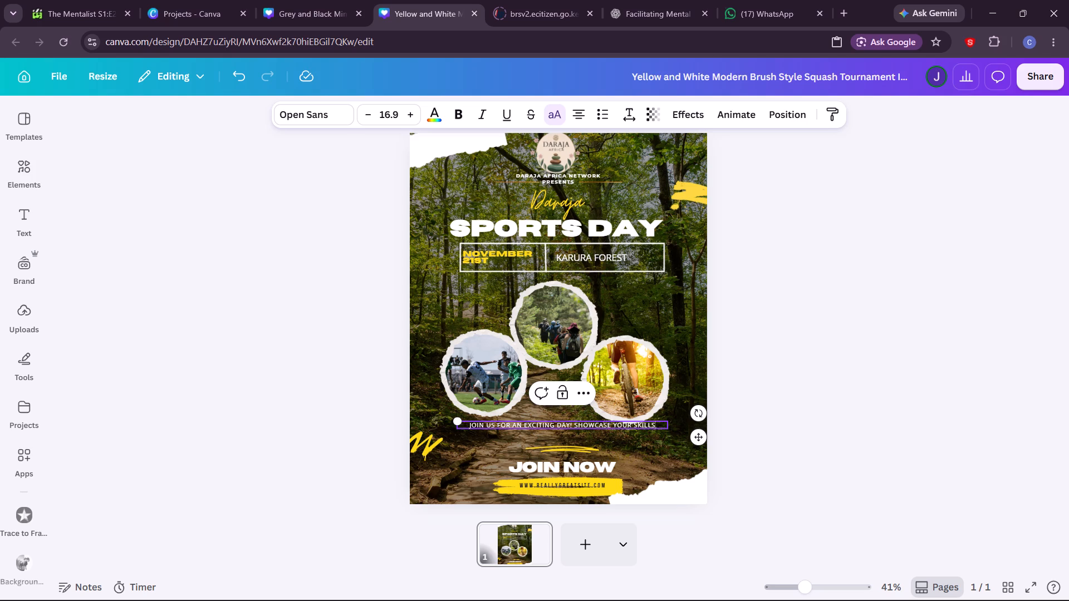
key("BackSpace")
key("BackSpace")
key("BackSpace")
key("BackSpace")
key("BackSpace")
key("BackSpace")
key("BackSpace")
key("BackSpace")
key("BackSpace")
key("BackSpace")
key("BackSpace")
key("BackSpace")
key("BackSpace")
key("BackSpace")
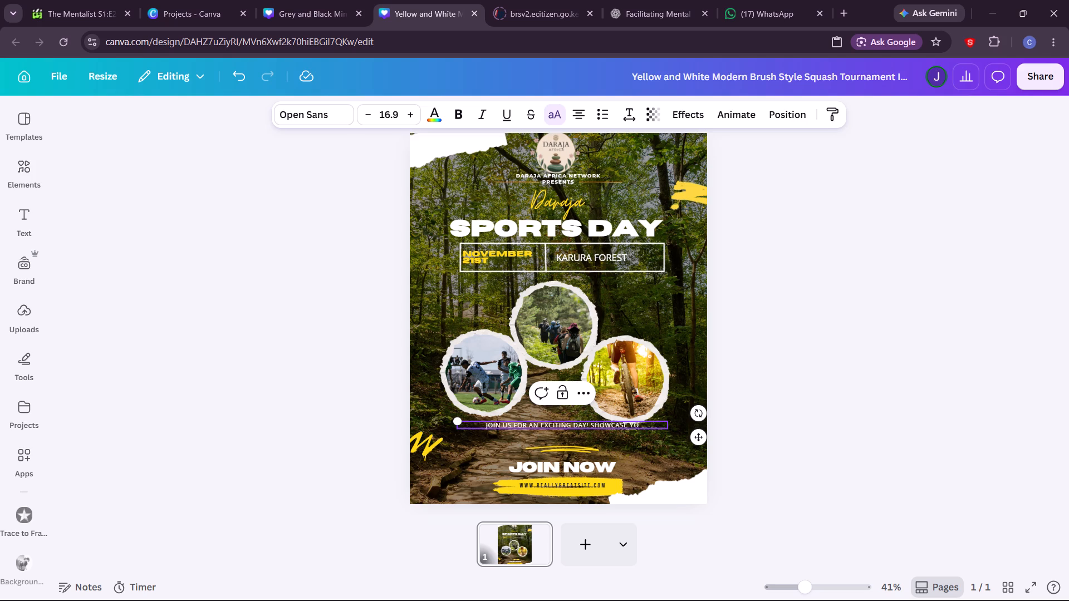
key("BackSpace")
key("BackSpace")
key("BackSpace")
key("BackSpace")
key("BackSpace")
key("BackSpace")
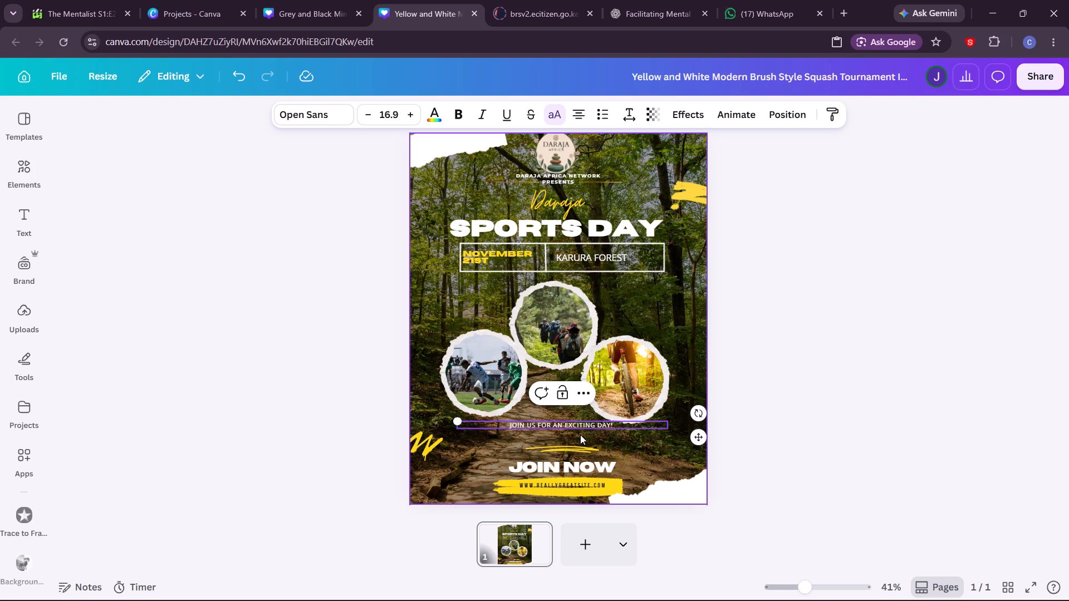
Move the yellow brush strokes behind the website address slightly lower and reposition the address over them.
left_click_drag(570, 447, 569, 452)
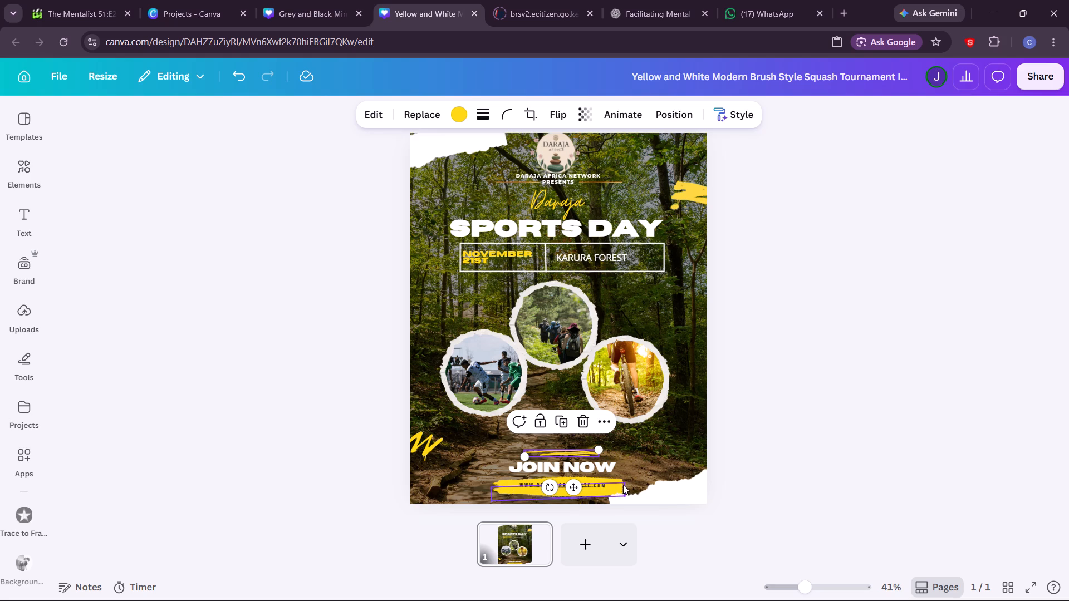
left_click_drag(623, 485, 616, 490)
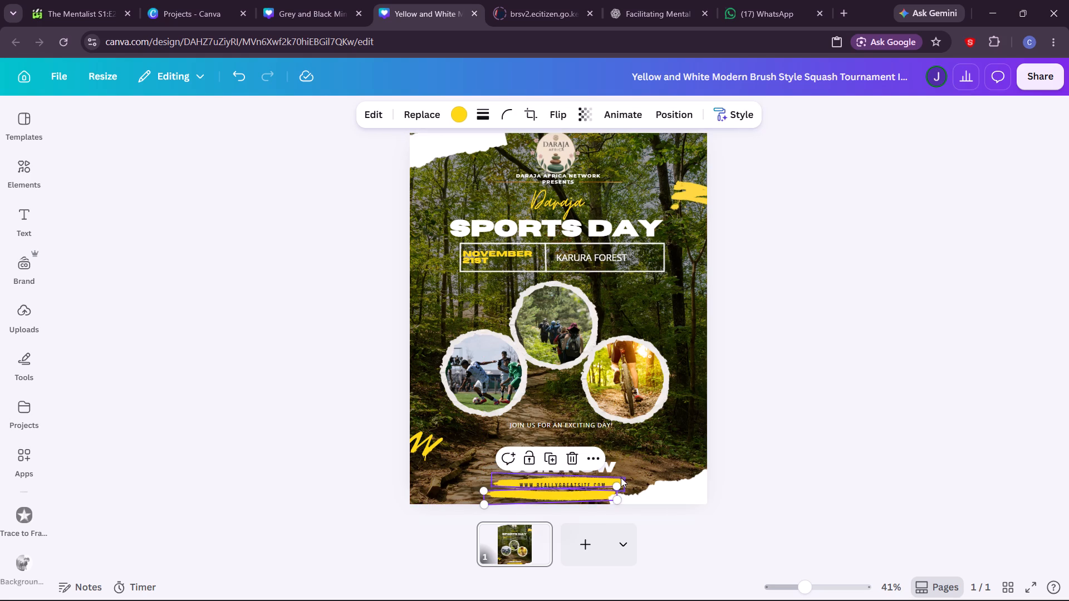
left_click_drag(621, 479, 614, 485)
left_click(595, 484)
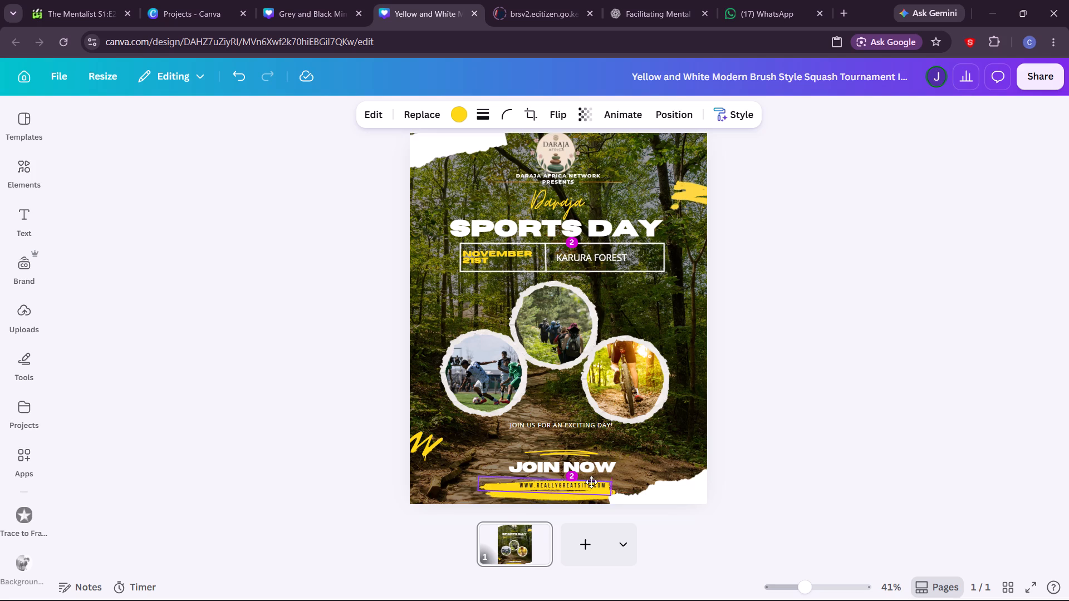
left_click(578, 485)
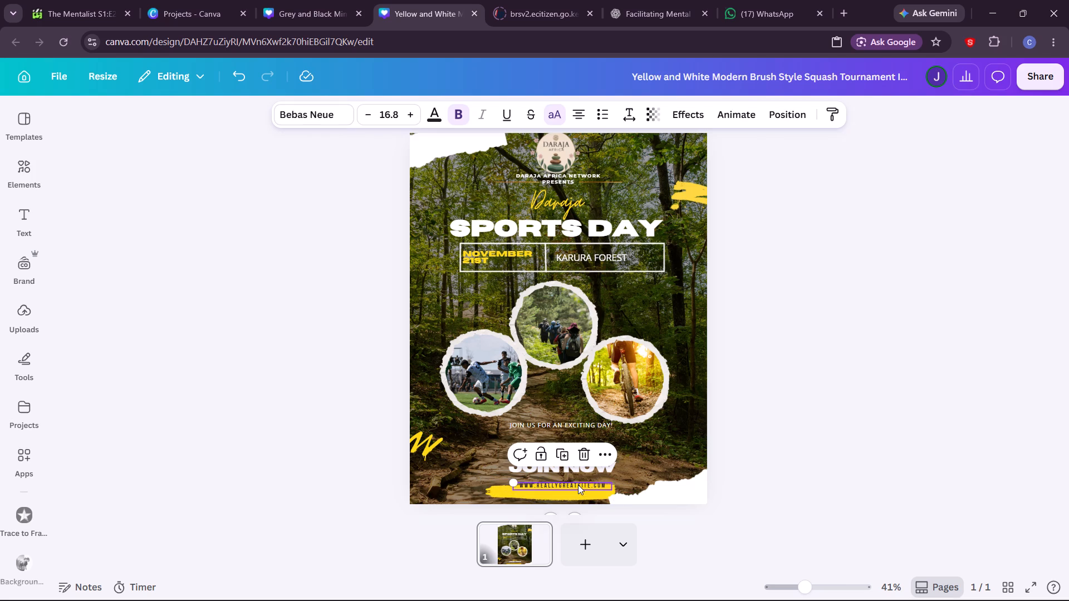
left_click_drag(582, 486, 576, 490)
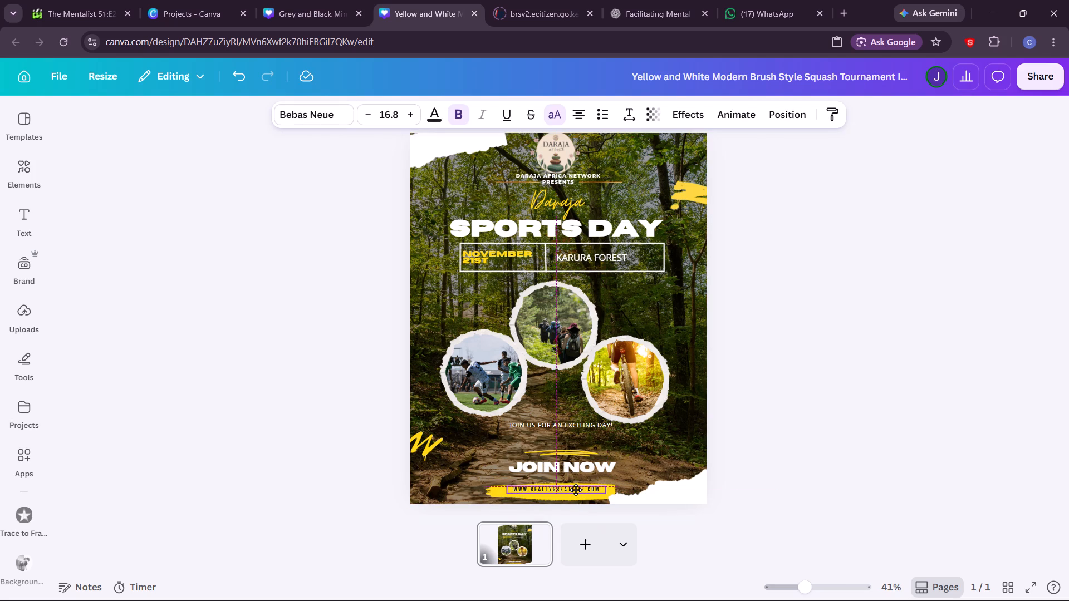
left_click_drag(576, 490, 576, 491)
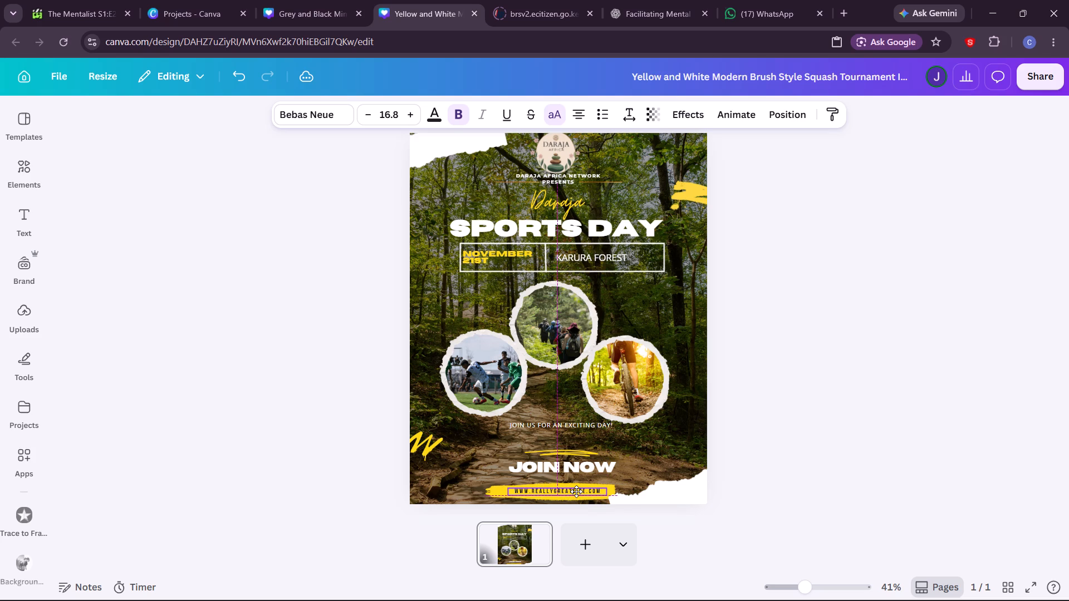
left_click_drag(576, 491, 575, 491)
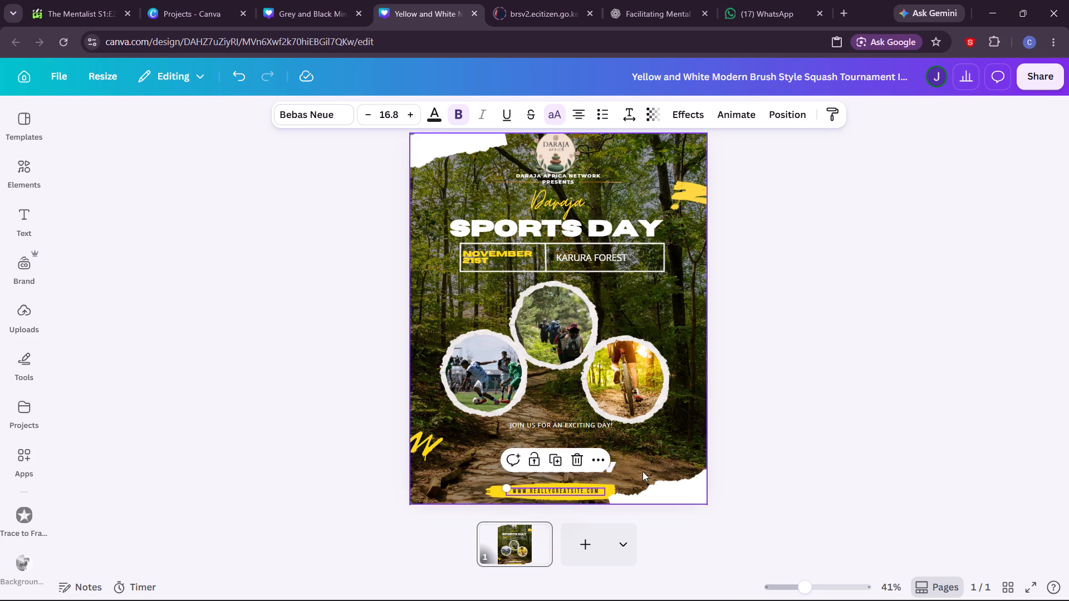
left_click(643, 471)
Move the JOIN NOW heading down to just above the website address, with the thin yellow strokes directly above the heading.
left_click_drag(594, 460, 599, 460)
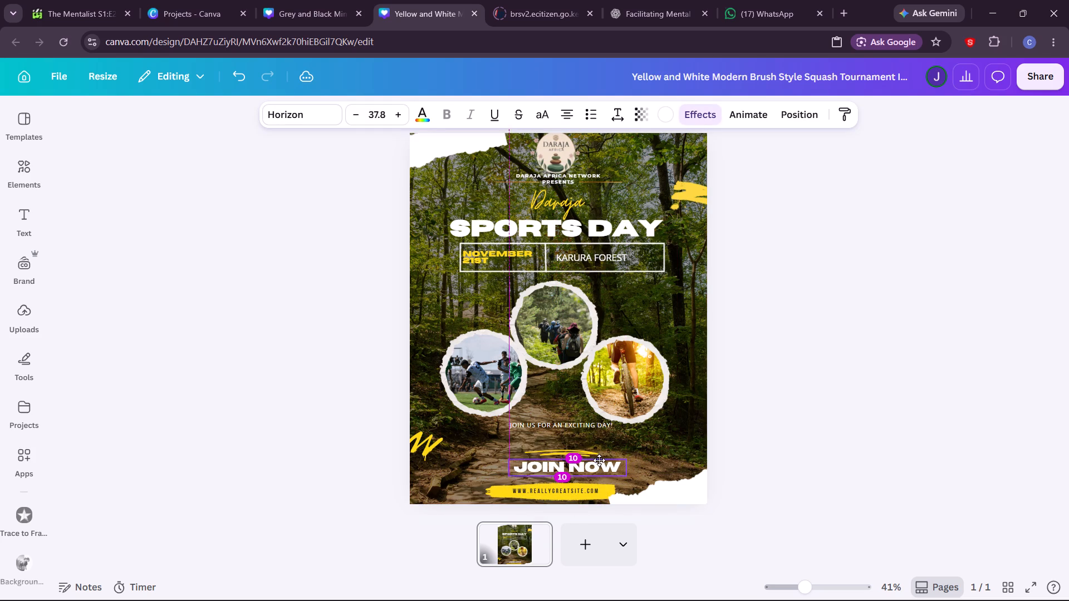
left_click_drag(599, 460, 599, 465)
left_click_drag(590, 452, 597, 462)
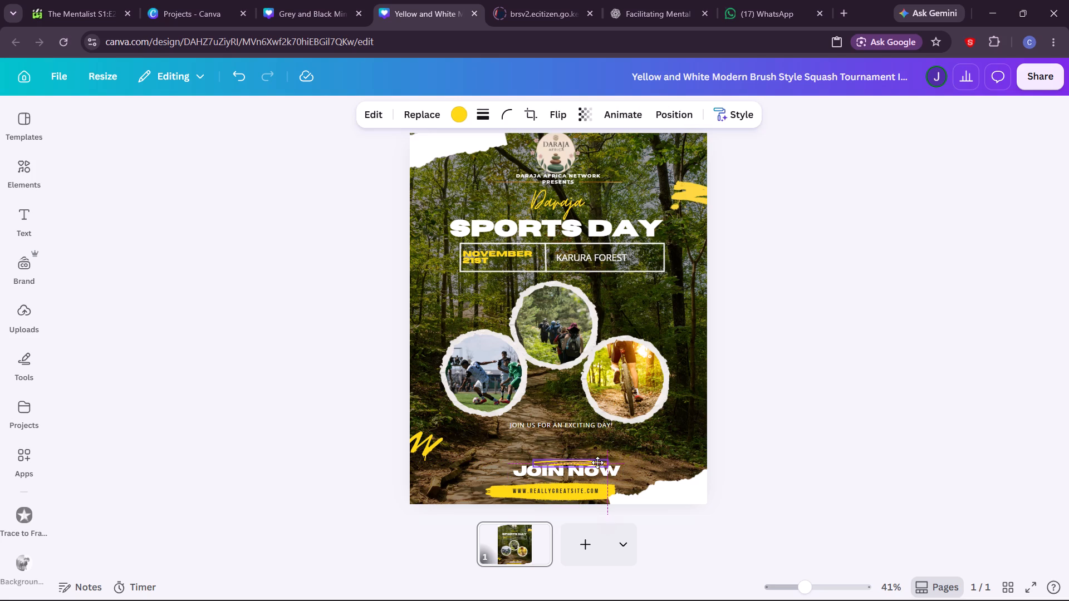
left_click_drag(597, 462, 598, 457)
left_click_drag(595, 469, 591, 475)
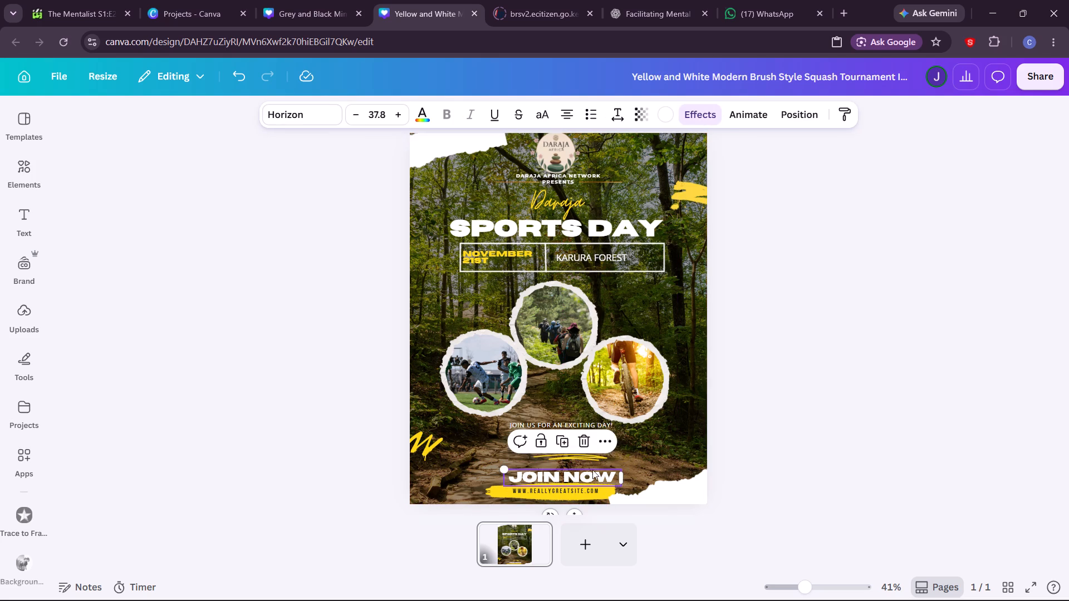
left_click_drag(597, 460, 592, 465)
left_click(632, 436)
Replace "exciting" with "exclusive fun packed" in the description line "Join us for an exciting day!".
left_click(607, 430)
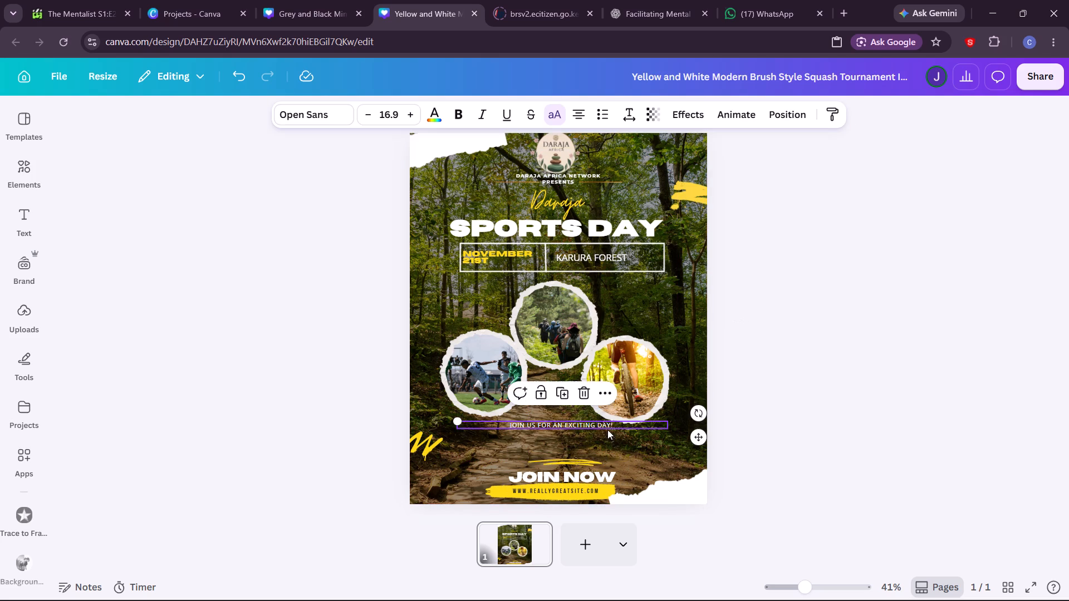
left_click(580, 425)
left_click(612, 423)
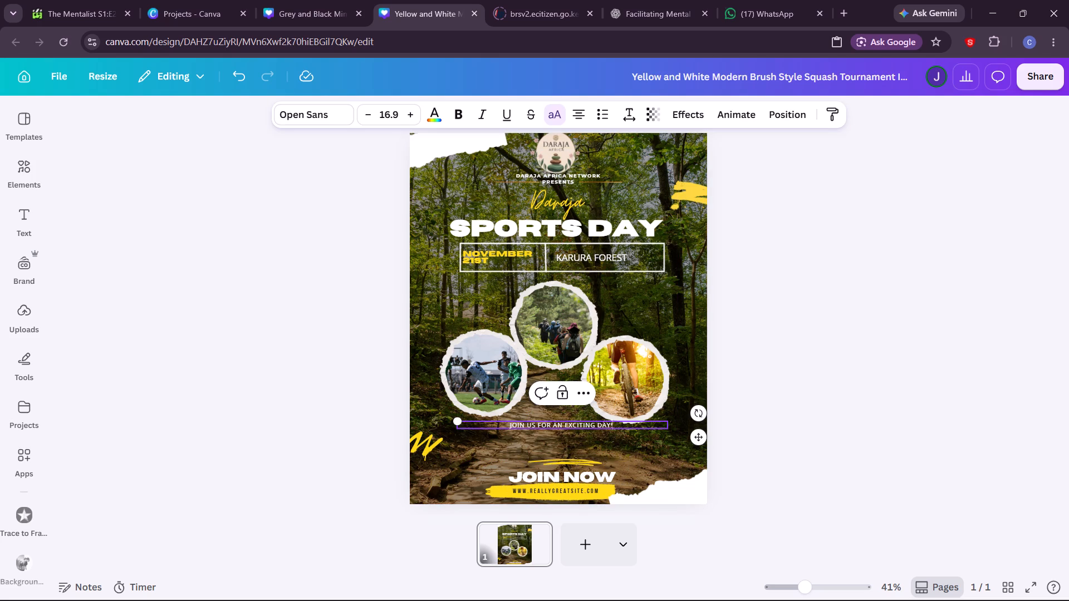
key("Left")
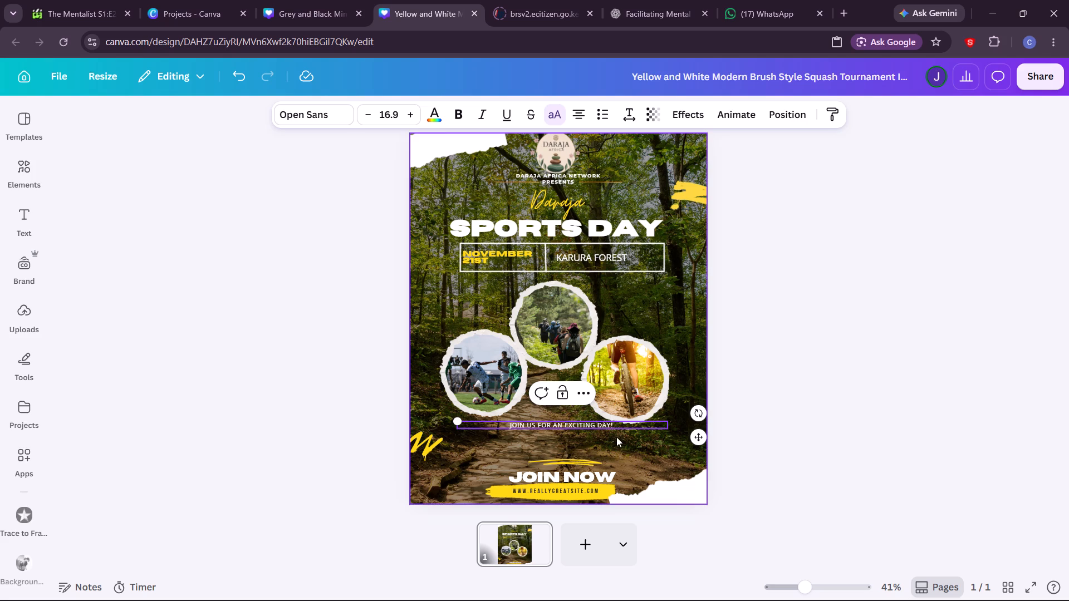
key("Left")
key("Left")
key("Left")
key("Left")
key("Left")
key("Right")
key("BackSpace")
key("BackSpace")
key("BackSpace")
key("BackSpace")
key("BackSpace")
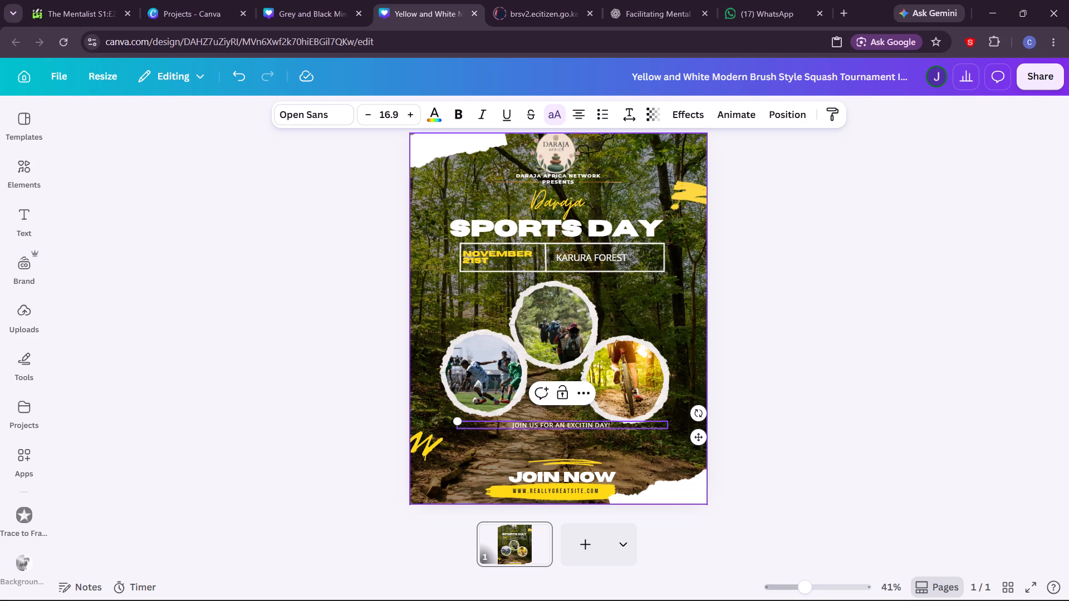
key("BackSpace")
type("clusive")
key("space")
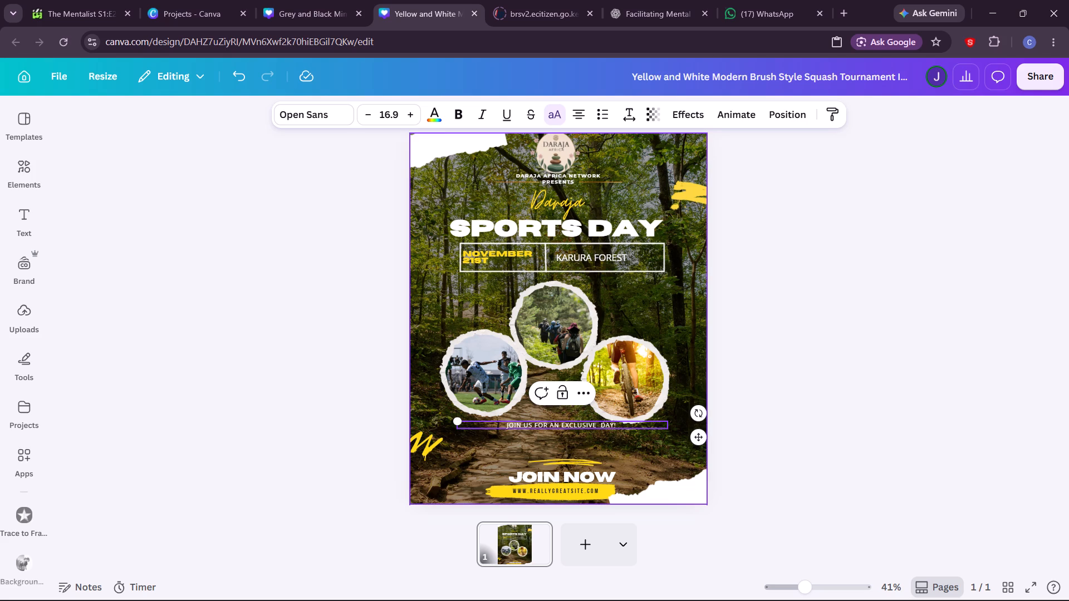
type("fun packed")
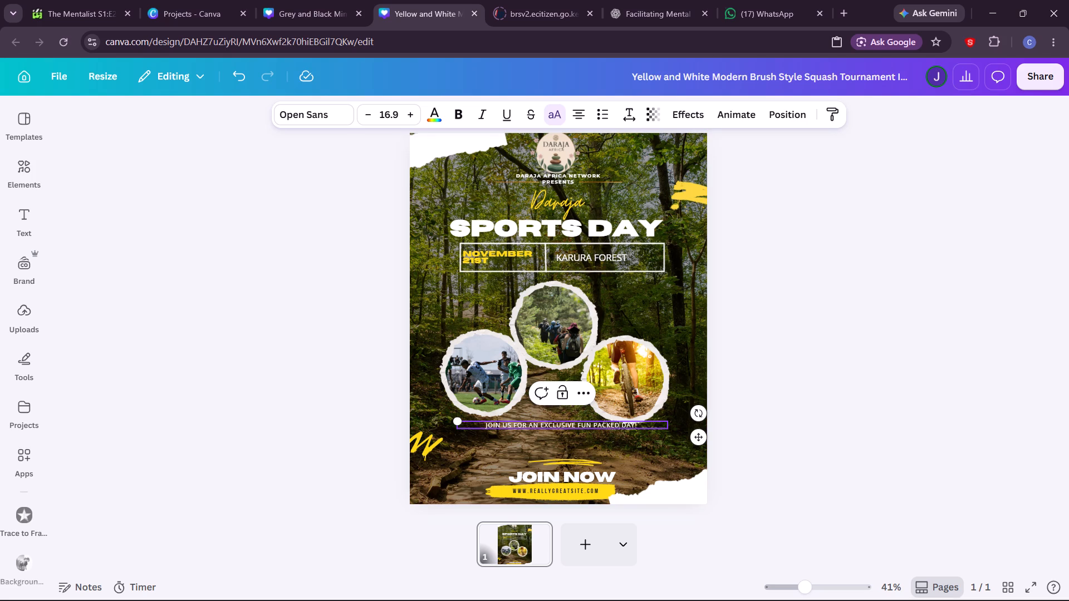
Shift the description line slightly left and down so it sits centred beneath the three circular photos.
left_click_drag(577, 420, 568, 421)
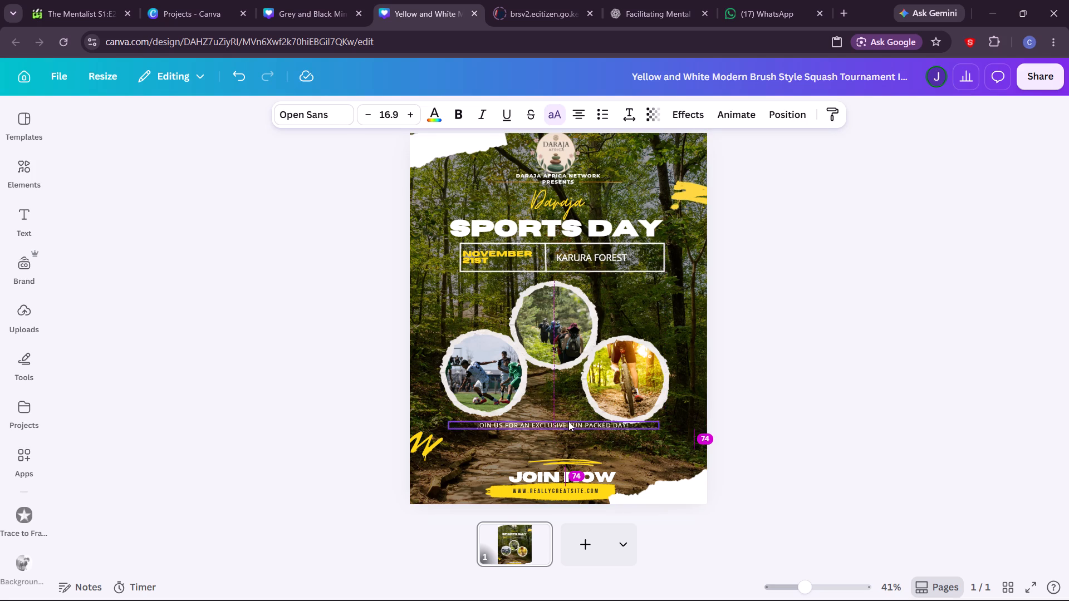
left_click_drag(568, 421, 568, 422)
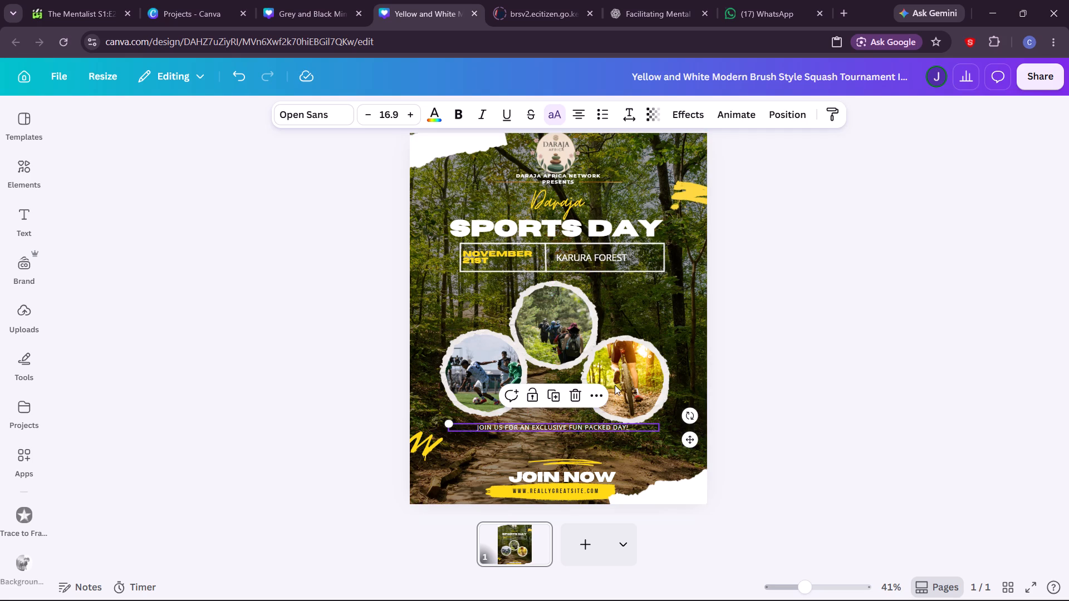
Nudge the cyclist photo slightly upward and the football photo slightly right to balance them around the hiking photo.
left_click_drag(615, 385, 616, 378)
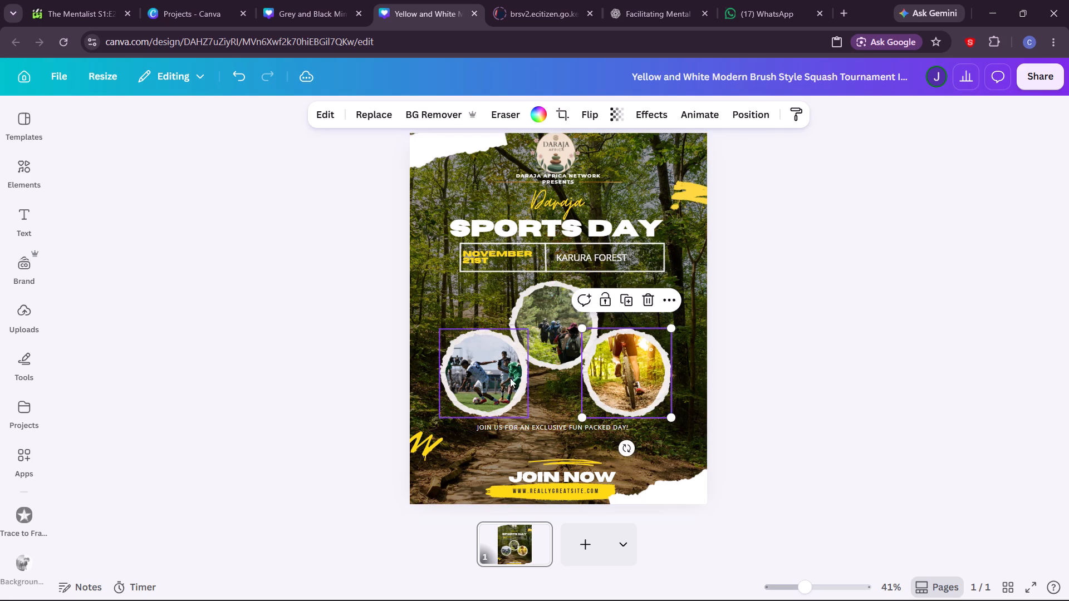
left_click(508, 378)
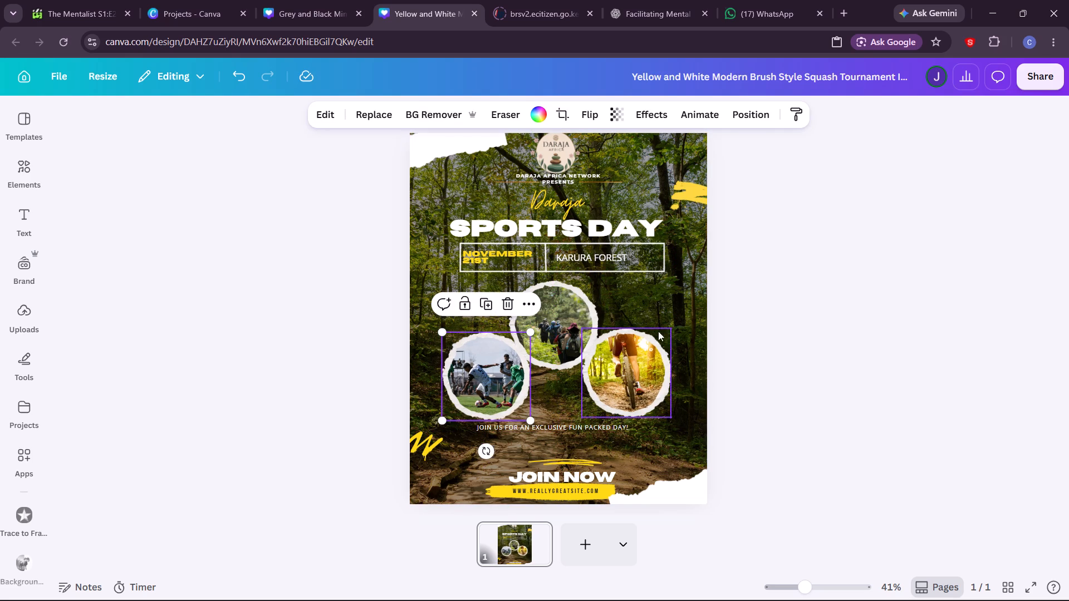
left_click(661, 311)
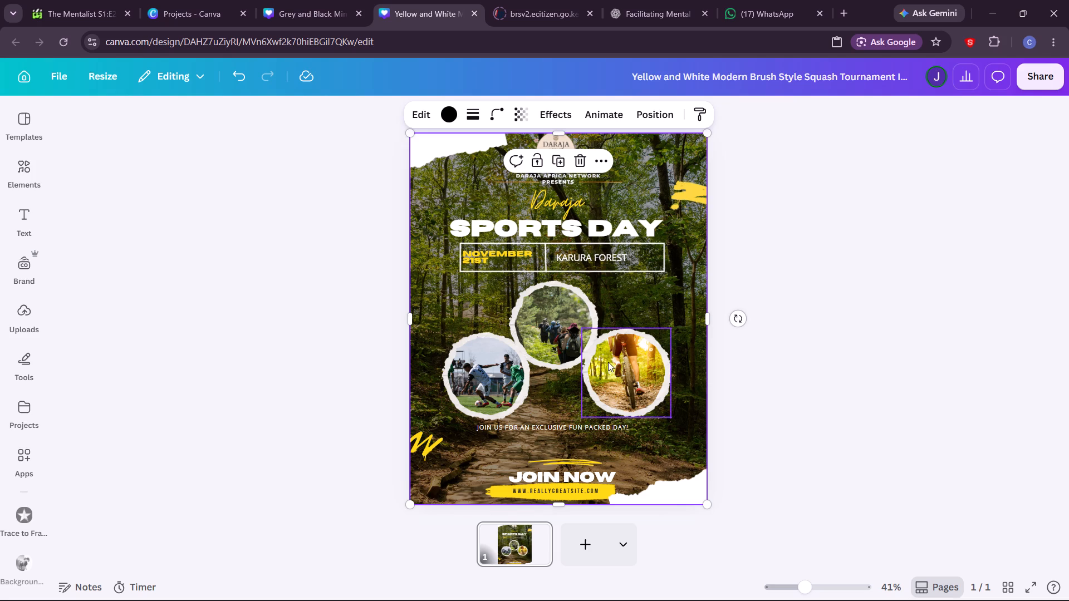
left_click(595, 443)
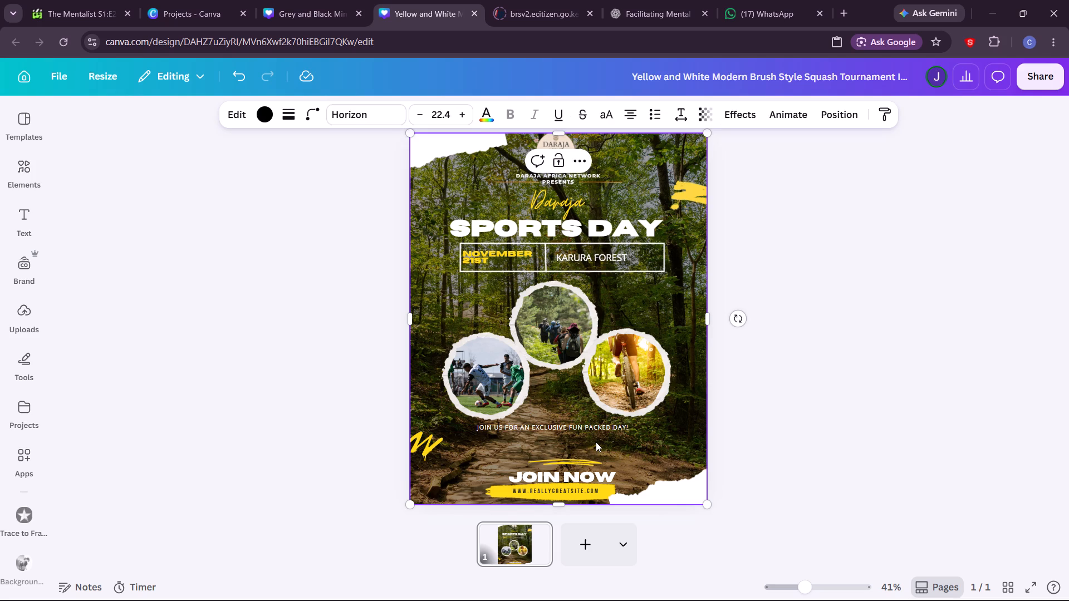
Select the description line beneath the circular photos.
left_click(597, 423)
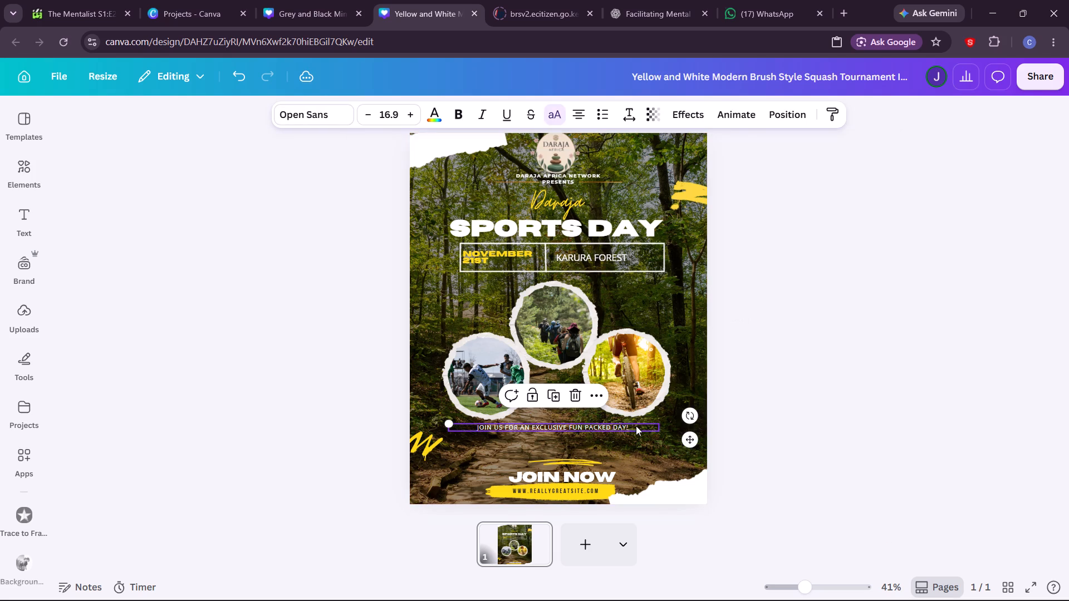
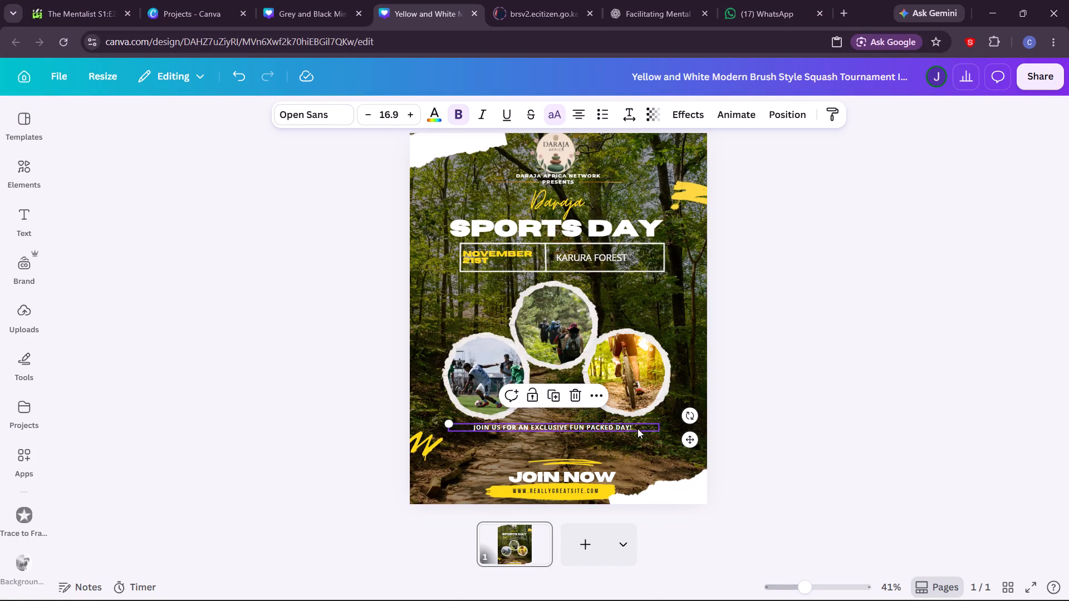
Add a second line starting with "Morning trail" beneath "Join us for an exclusive fun packed day!" in the description text.
left_click(638, 428)
left_click(639, 425)
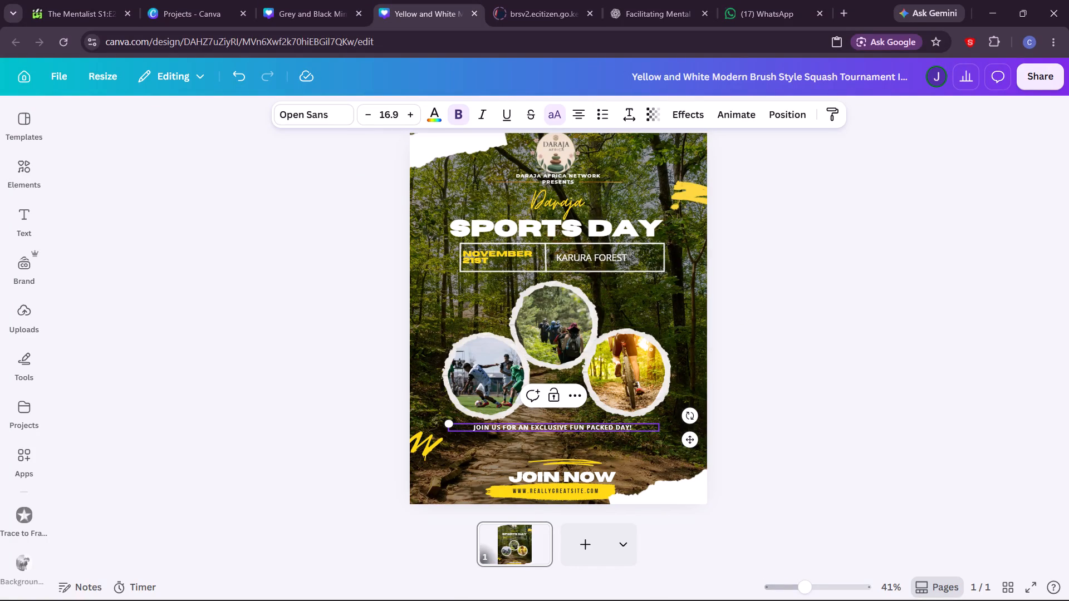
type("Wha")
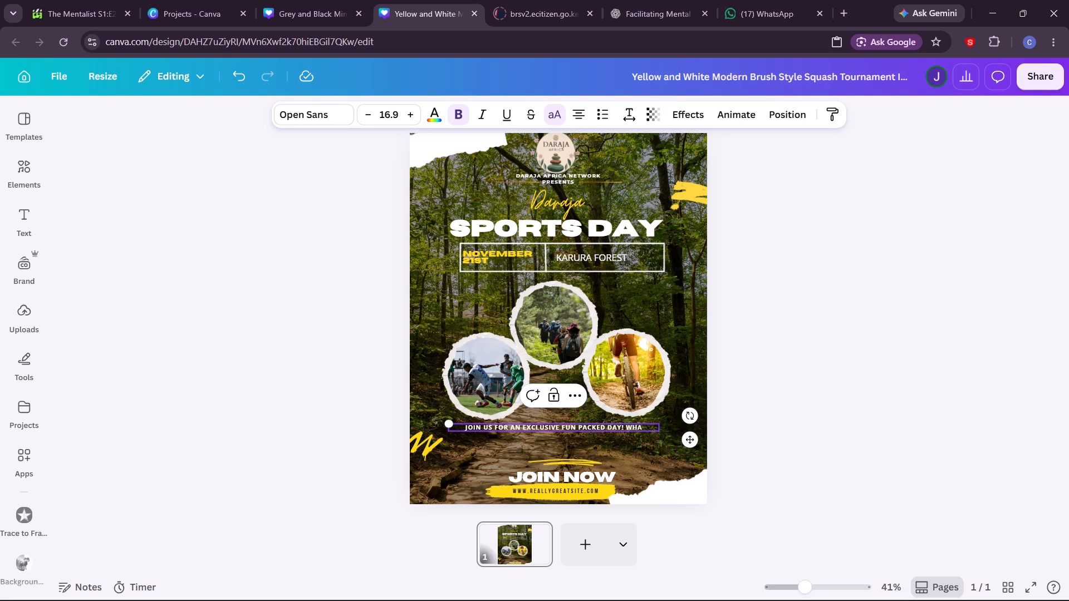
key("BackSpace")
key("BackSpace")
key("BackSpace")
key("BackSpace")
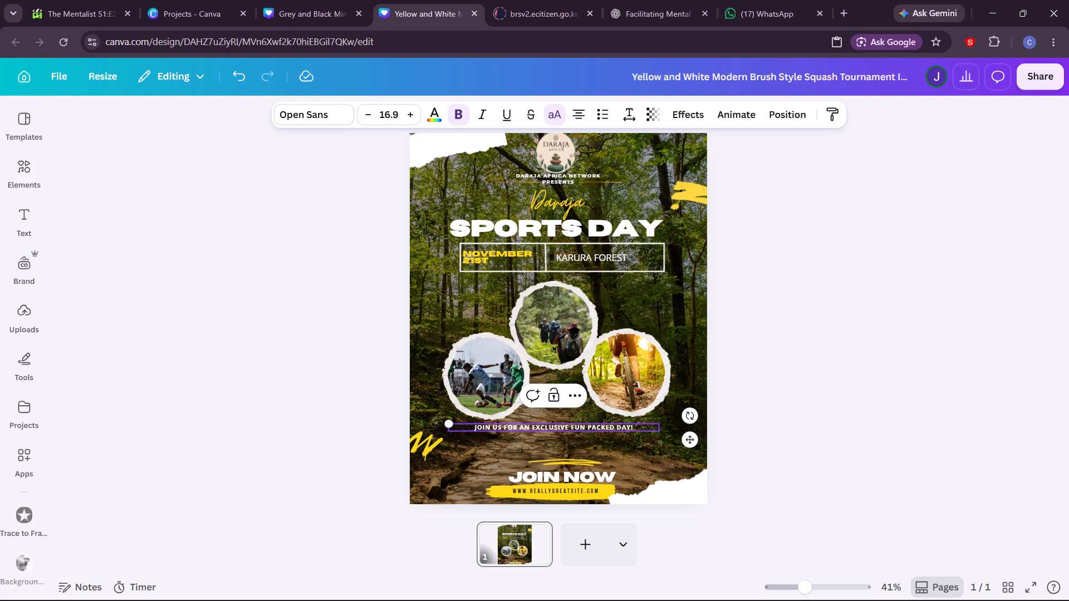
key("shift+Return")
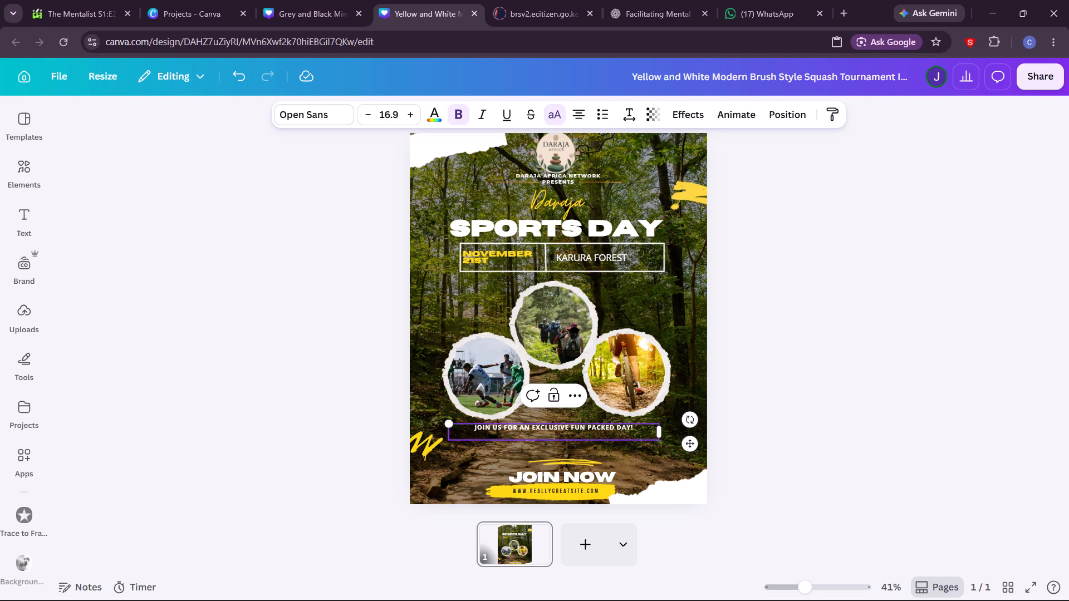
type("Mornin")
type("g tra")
Complete the activity line beneath "Join us for an exclusive fun packed day!" so it reads "Morning trailhike".
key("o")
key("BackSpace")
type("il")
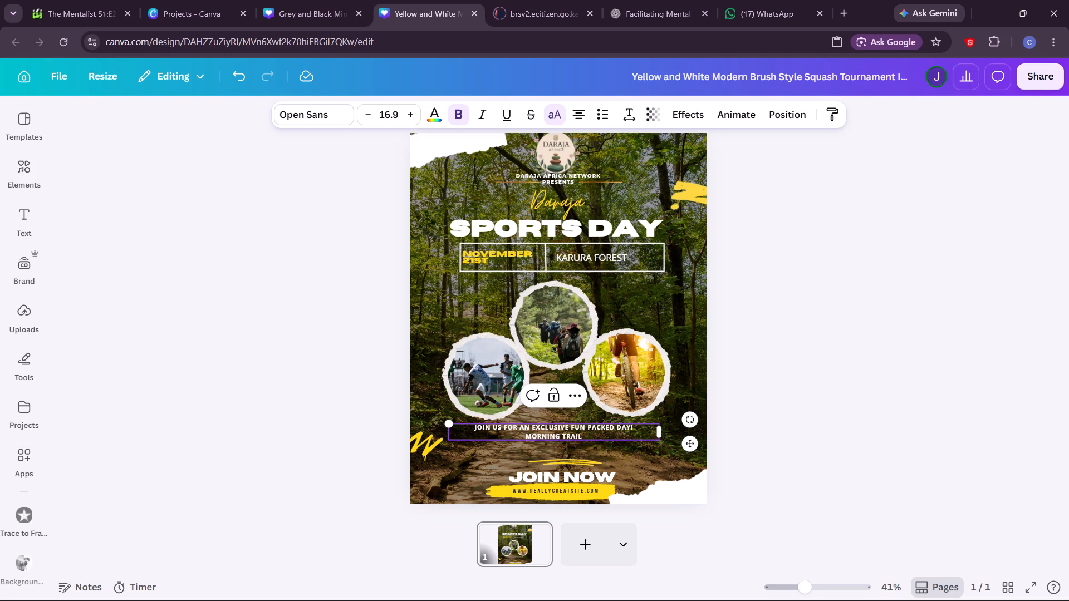
type("hike")
Add a new line reading "two-wheel trail riding" under the morning trailhike line in the description text.
key("shift+Return")
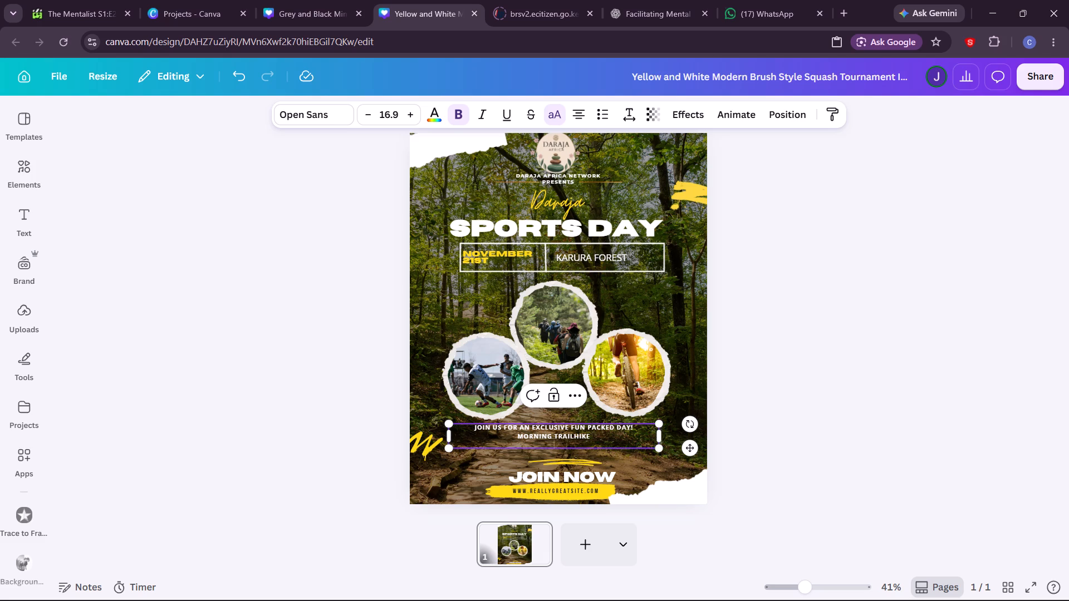
type("tw")
key("o")
type("-wheel")
key("space")
type("tra")
type("il")
key("space")
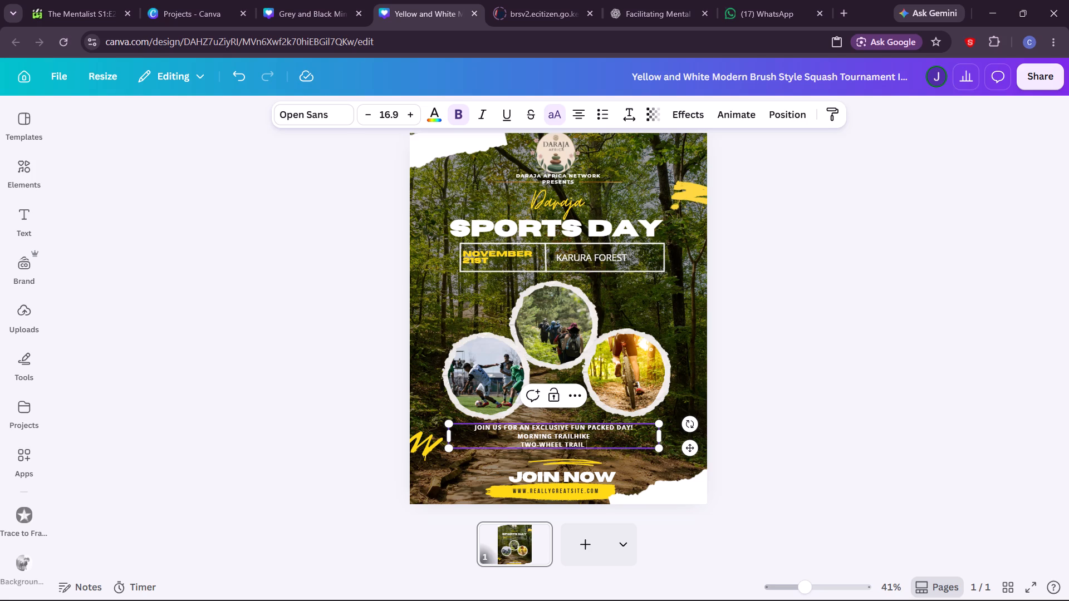
type("riding")
Add another line reading "the chill zone" under the two-wheel trail riding line.
key("shift+Return")
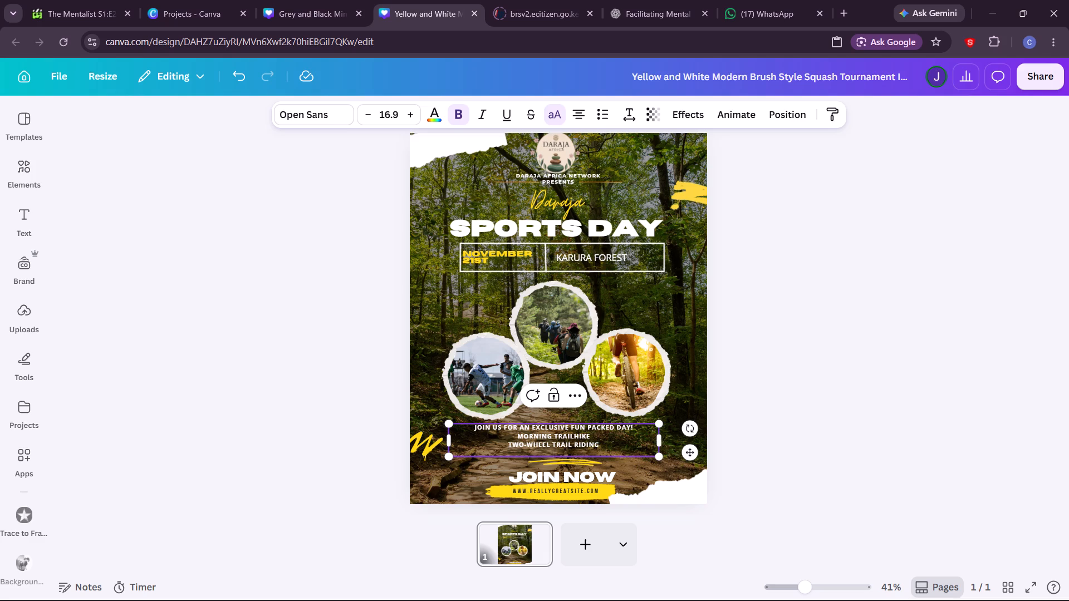
type("the chill")
key("space")
type("zone")
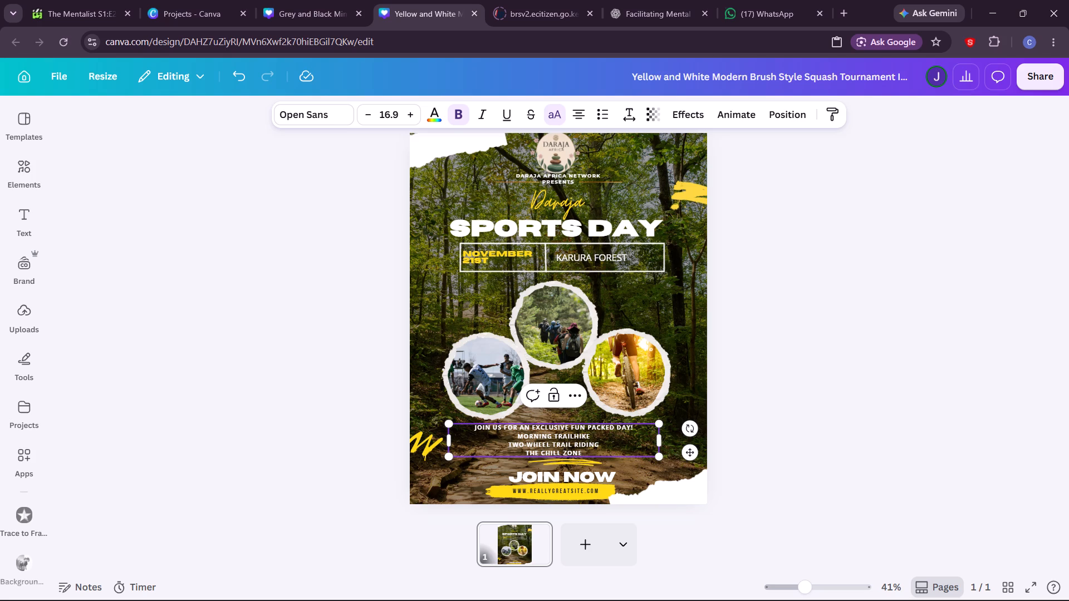
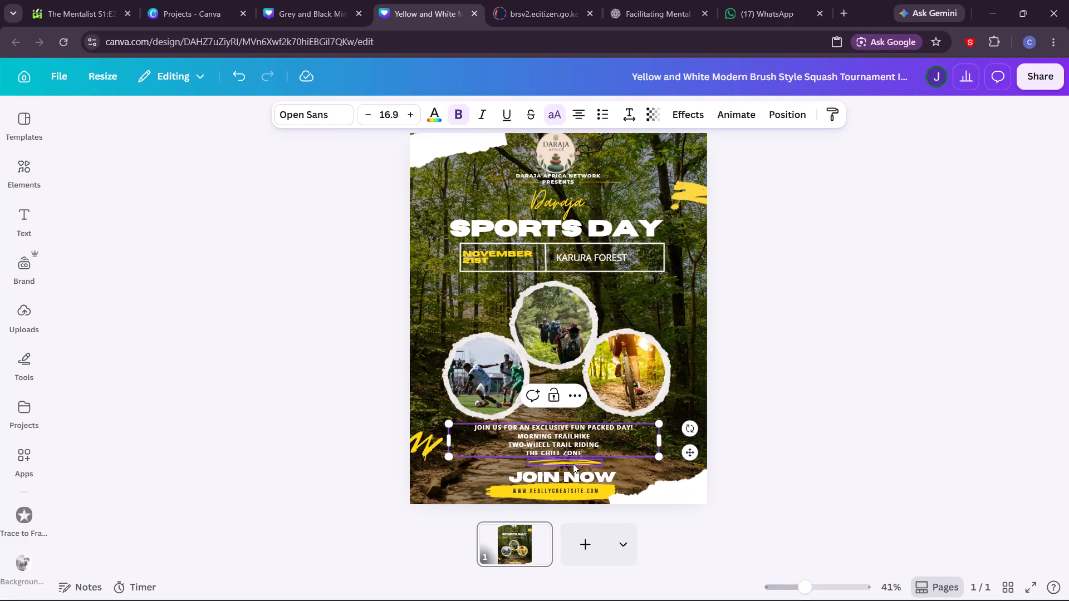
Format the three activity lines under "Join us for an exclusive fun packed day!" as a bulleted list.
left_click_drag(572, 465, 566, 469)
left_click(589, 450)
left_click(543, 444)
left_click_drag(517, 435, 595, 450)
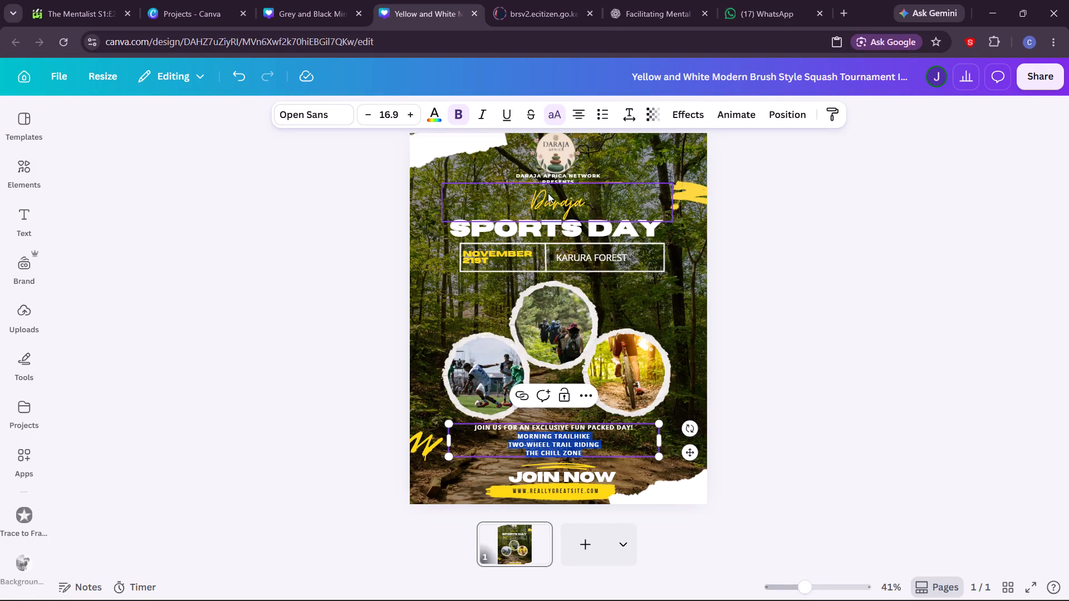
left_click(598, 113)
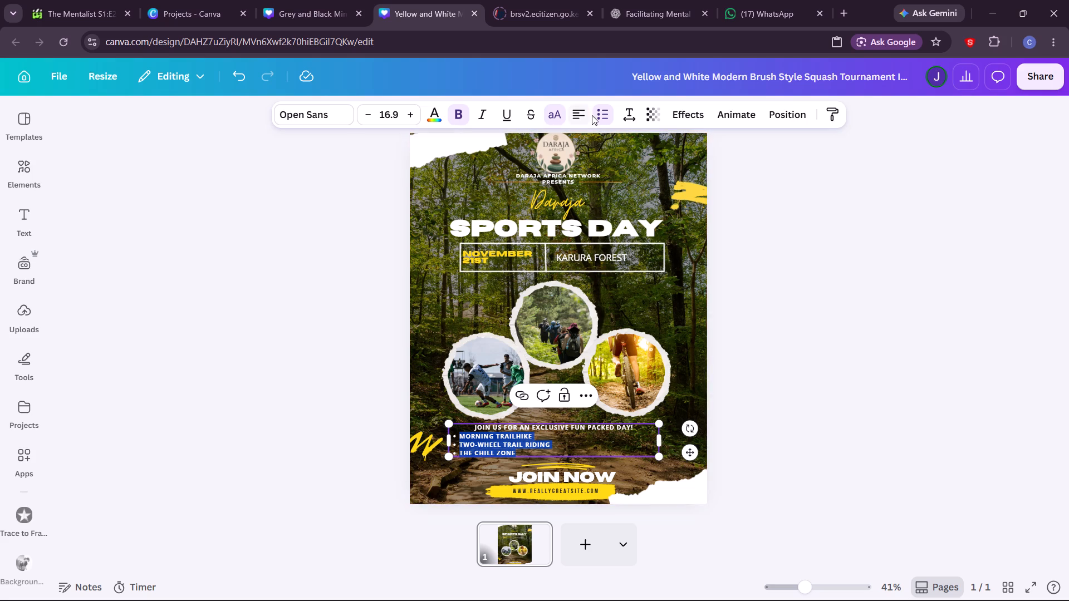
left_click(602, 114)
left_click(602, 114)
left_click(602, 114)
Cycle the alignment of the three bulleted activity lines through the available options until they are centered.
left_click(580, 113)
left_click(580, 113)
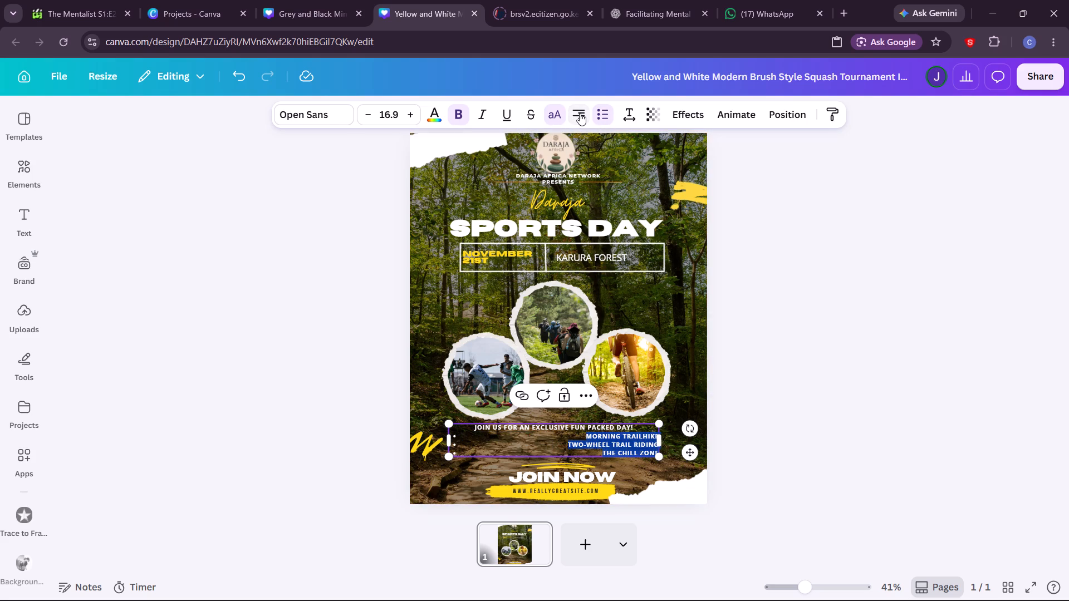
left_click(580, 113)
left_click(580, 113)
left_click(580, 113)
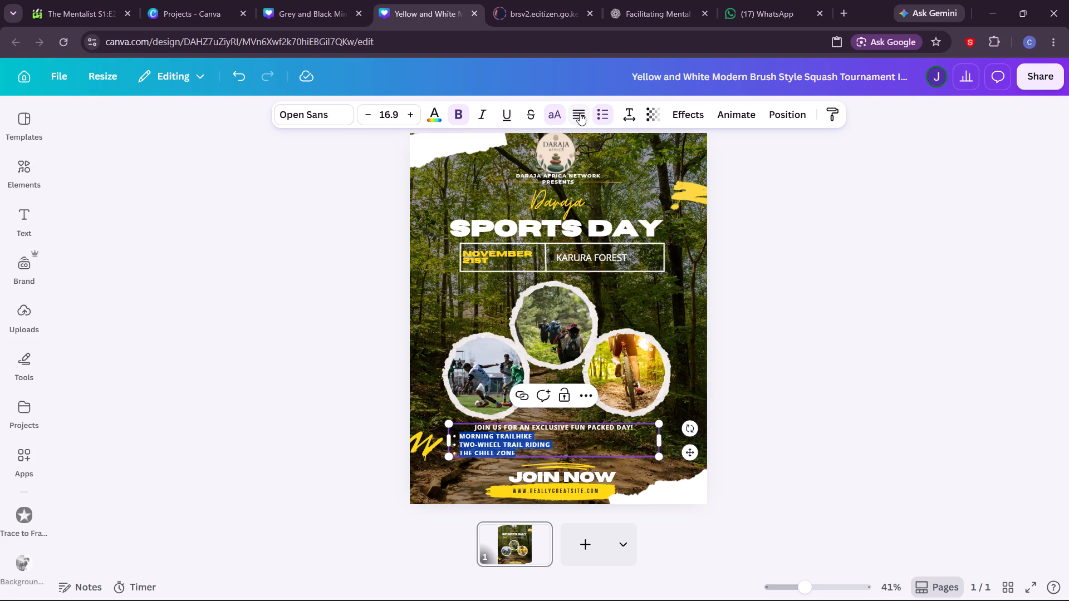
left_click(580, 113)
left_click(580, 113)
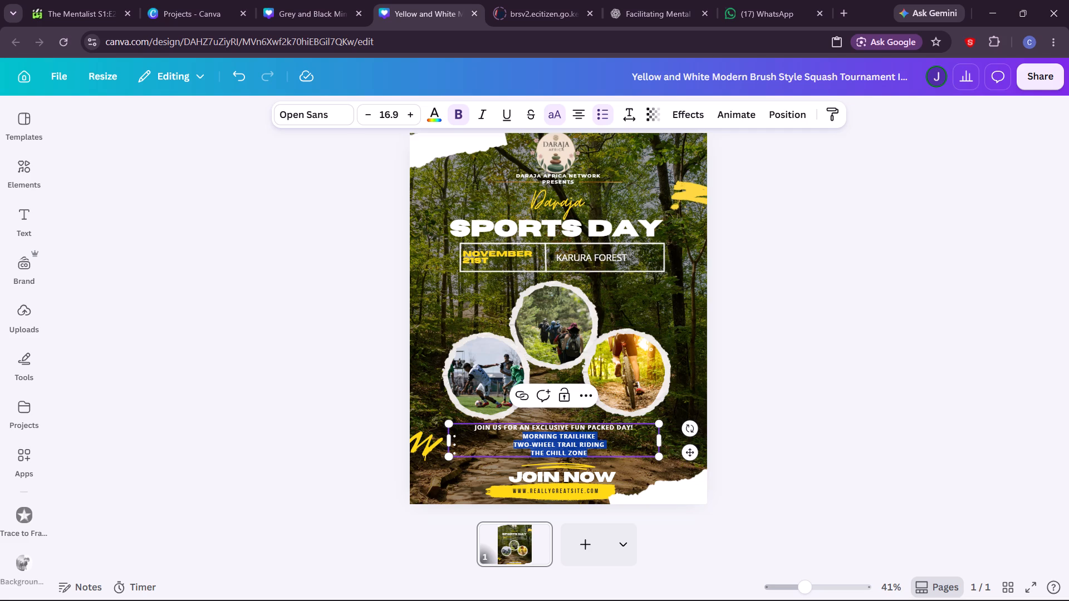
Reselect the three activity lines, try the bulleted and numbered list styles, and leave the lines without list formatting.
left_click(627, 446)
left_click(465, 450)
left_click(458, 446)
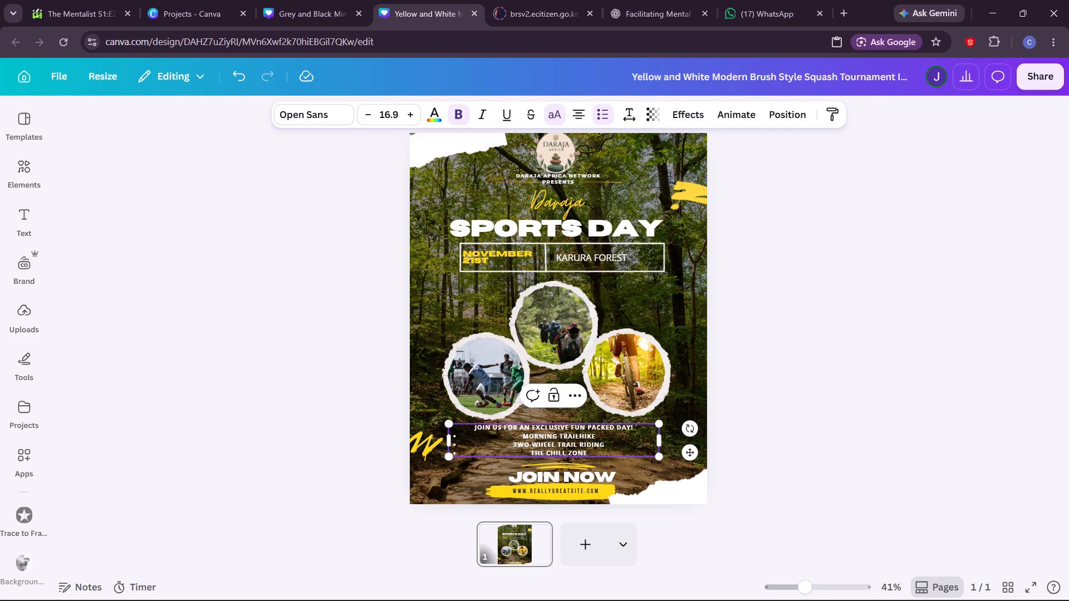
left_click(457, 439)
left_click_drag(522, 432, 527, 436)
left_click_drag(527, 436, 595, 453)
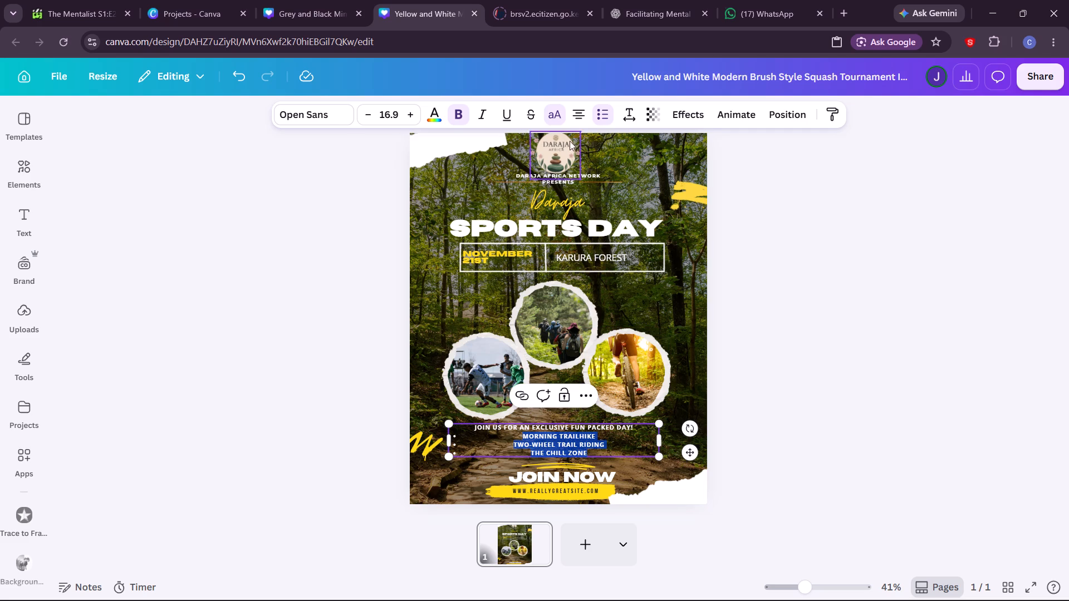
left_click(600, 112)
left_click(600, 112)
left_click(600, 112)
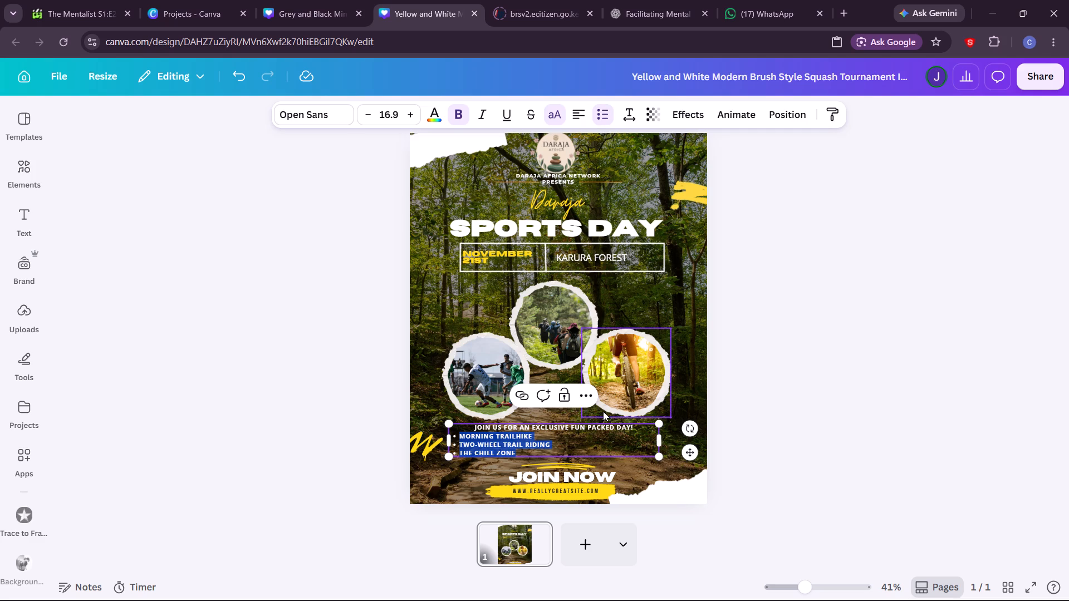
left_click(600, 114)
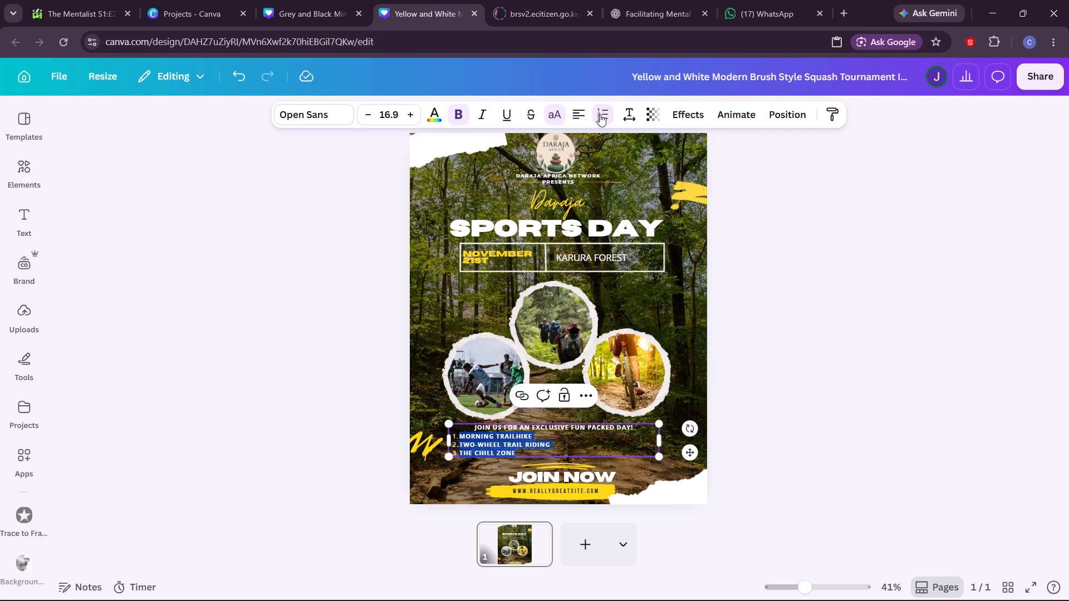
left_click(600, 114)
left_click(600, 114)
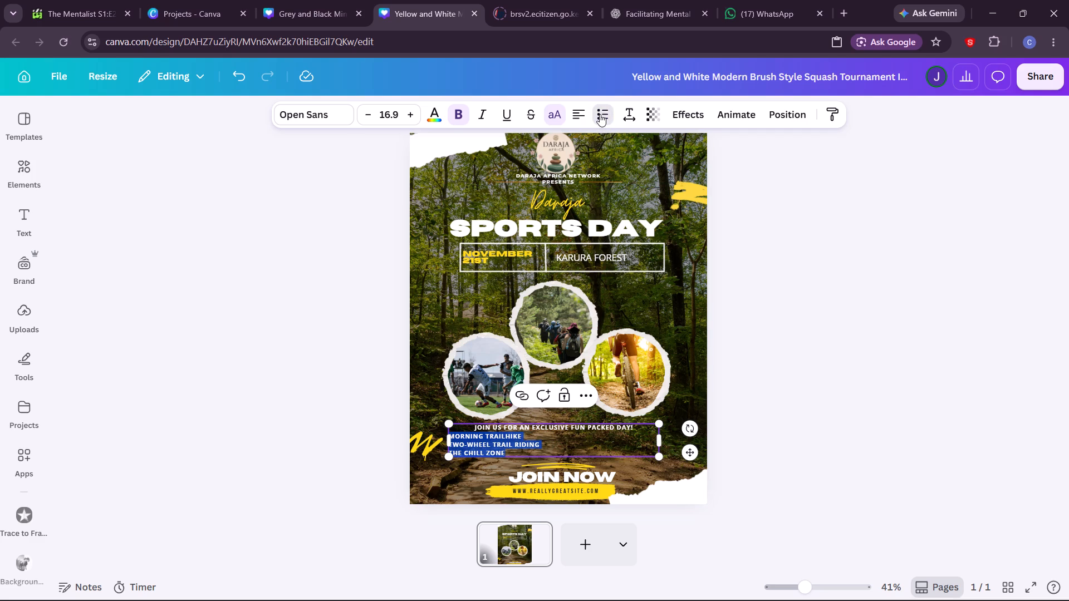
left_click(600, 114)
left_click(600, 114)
Cut the three activity lines out of the description text box.
right_click(482, 443)
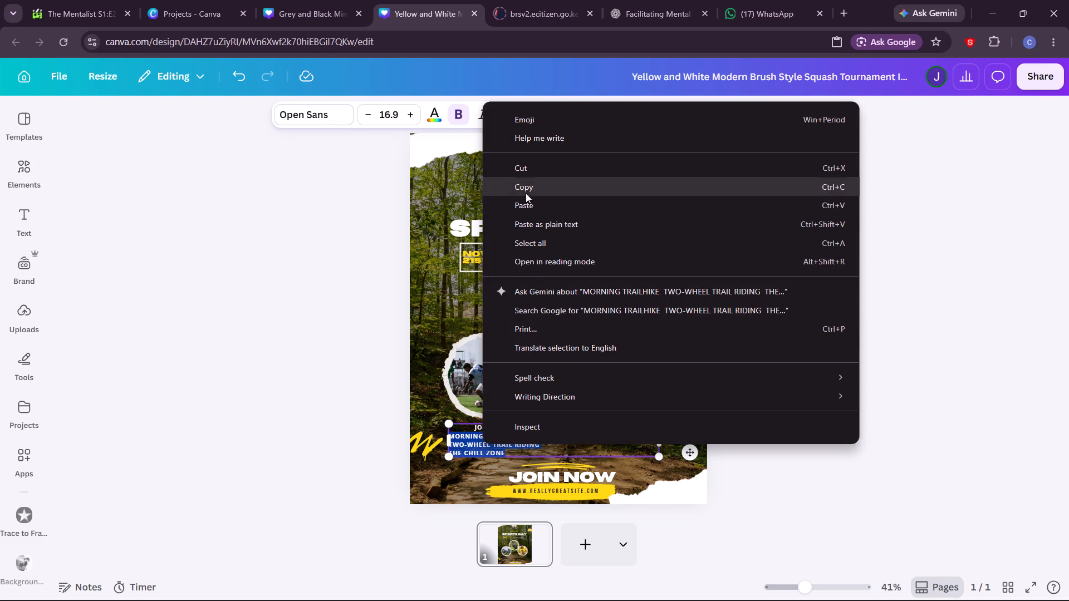
left_click(527, 167)
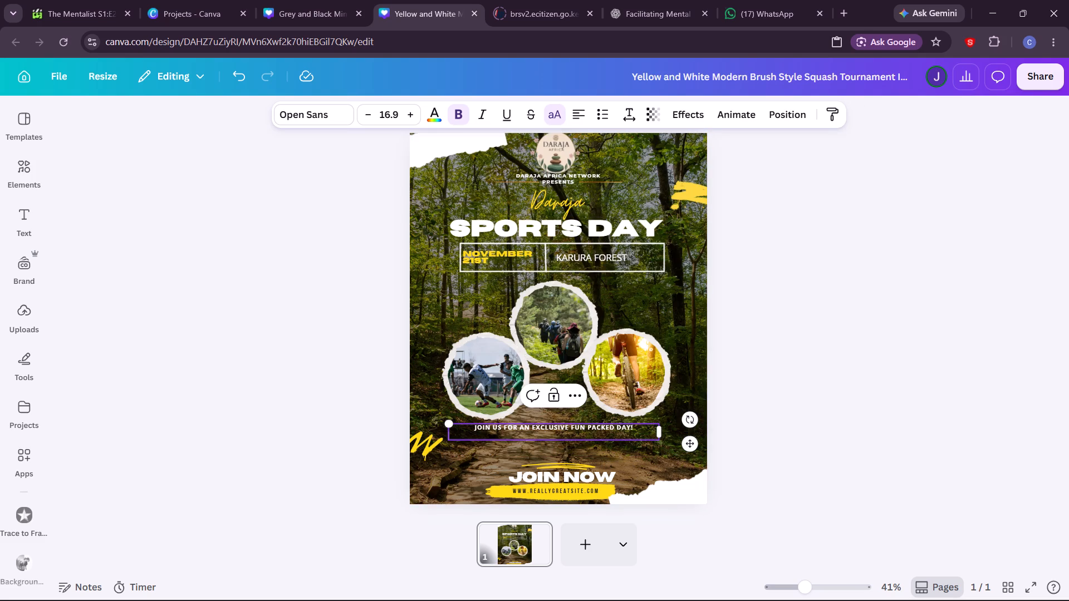
Remove the empty lines below "Join us for an exclusive fun packed day!" so its text box holds only that line.
left_click(602, 448)
left_click(576, 425)
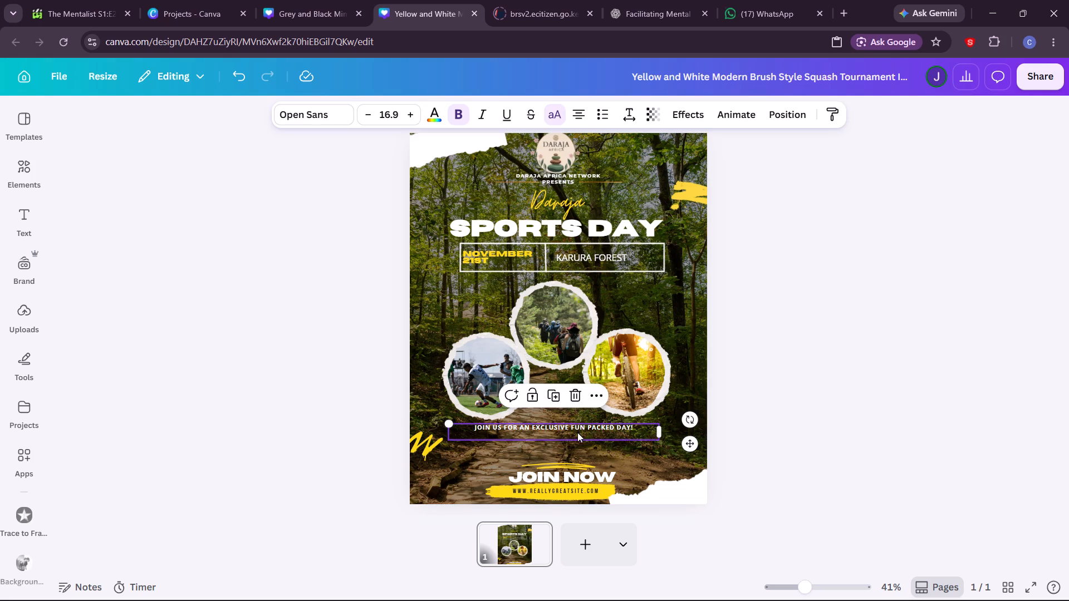
left_click(639, 428)
left_click(632, 433)
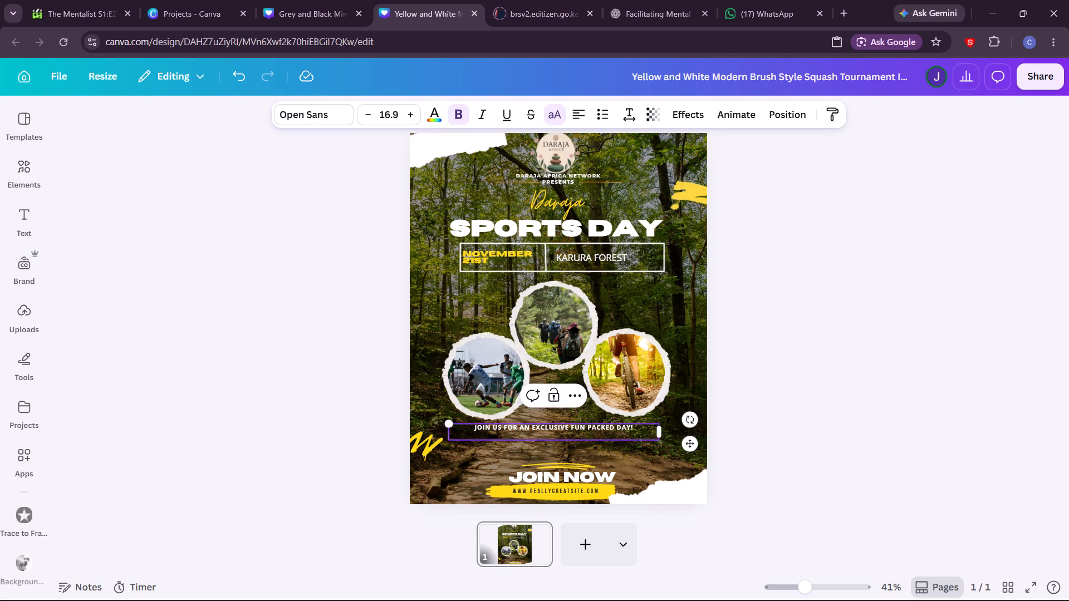
left_click(504, 441)
left_click(493, 432)
left_click(487, 430)
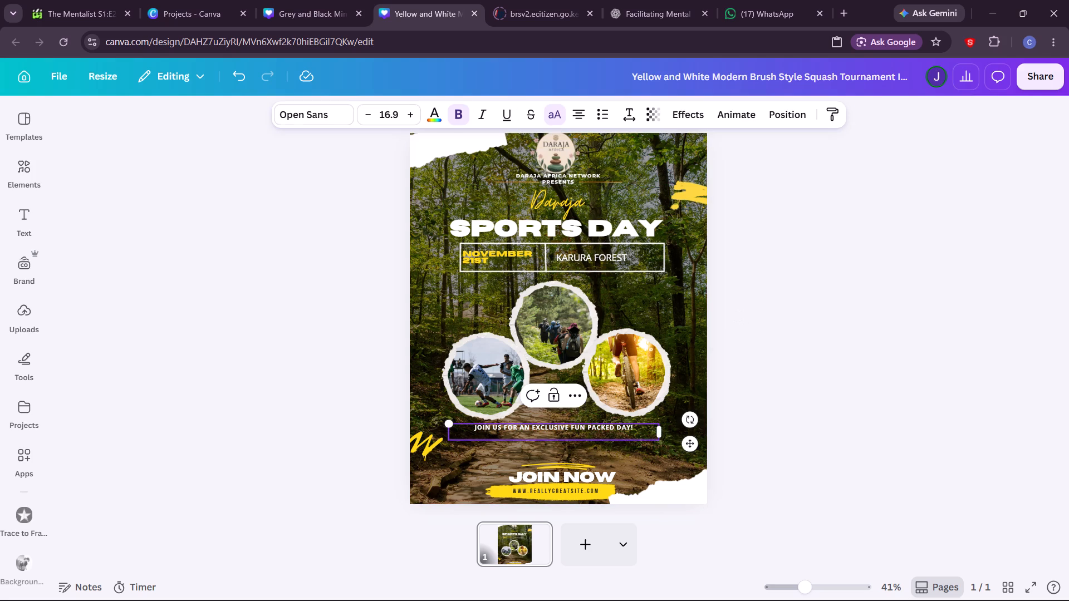
left_click(487, 431)
left_click(635, 427)
key("Return")
key("Down")
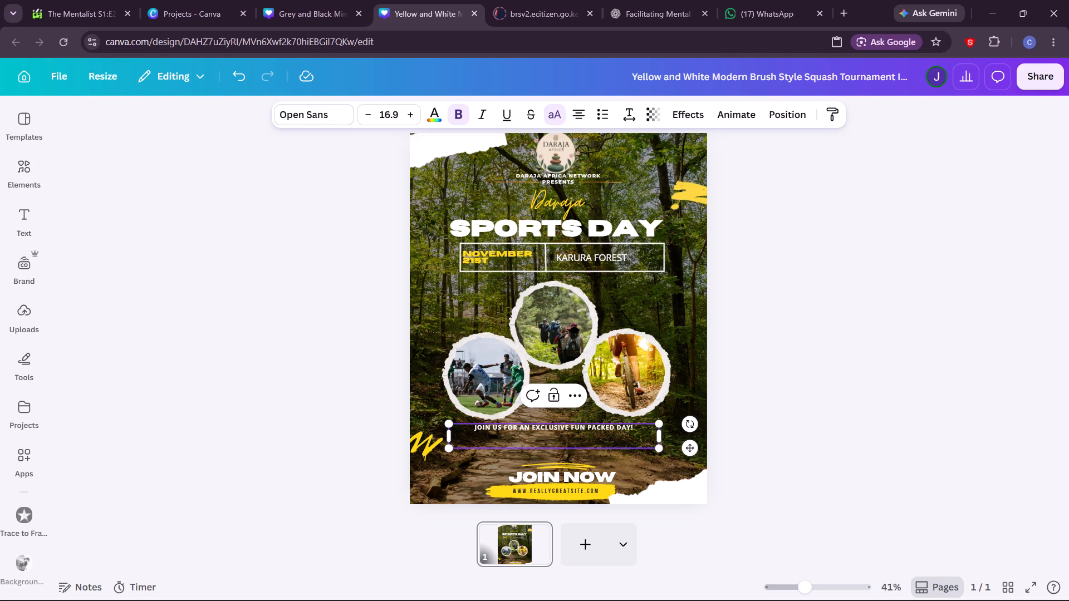
key("Down")
key("Down")
key("Down")
key("Left")
key("Left")
key("Left")
key("BackSpace")
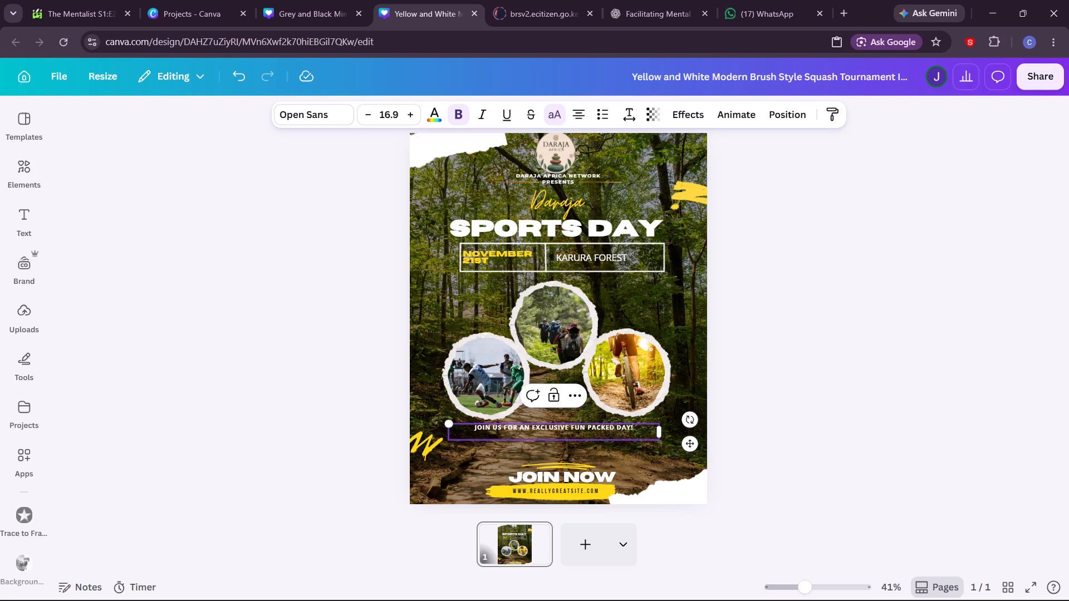
key("Down")
key("Down")
key("BackSpace")
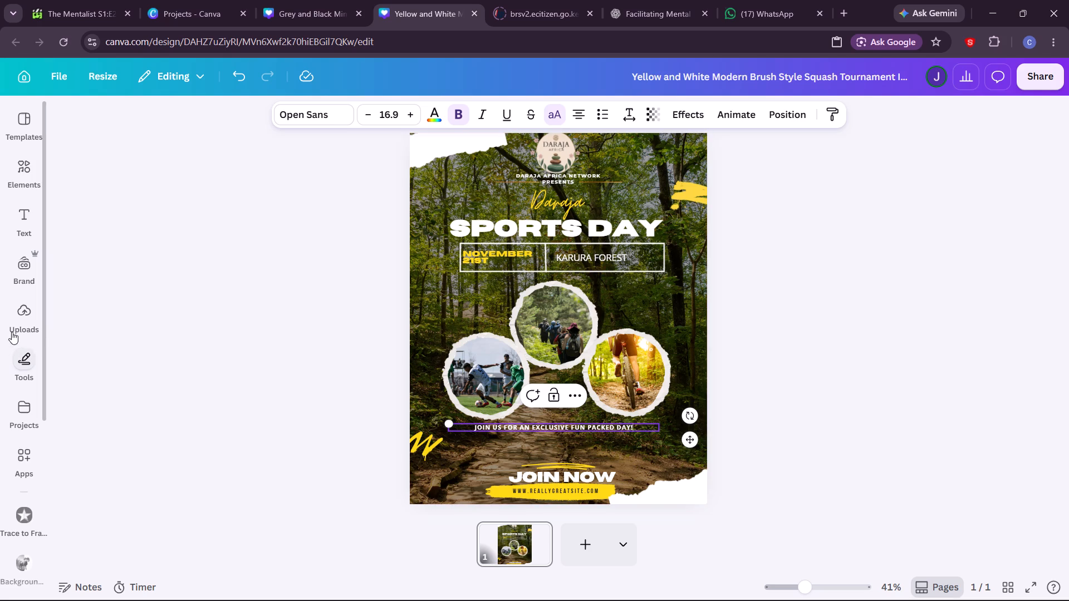
Add a new text box and replace its placeholder text with the three cut activity lines.
left_click(17, 225)
left_click(214, 165)
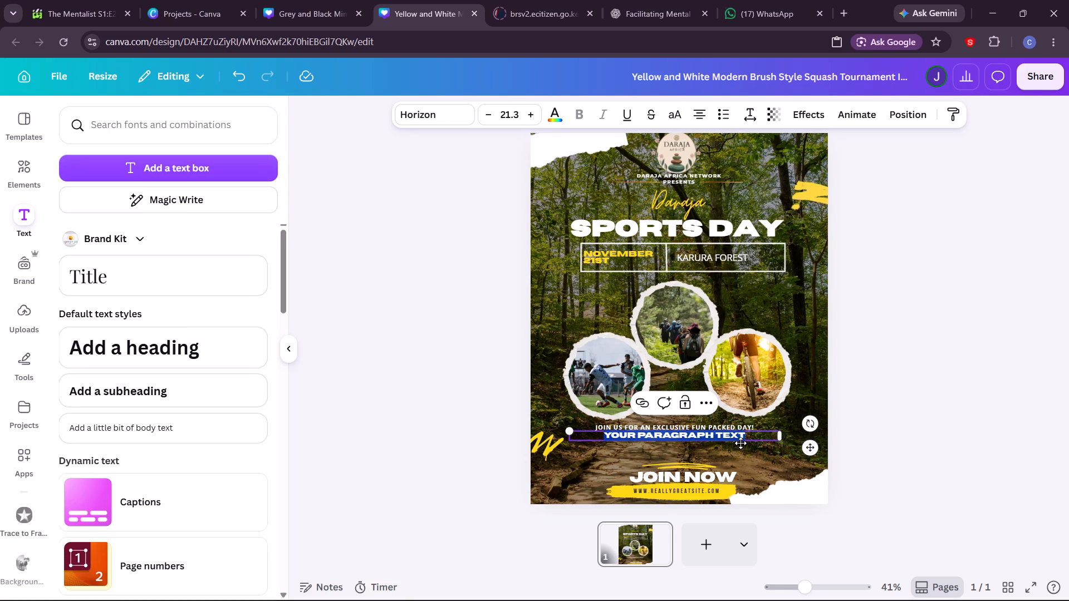
key("BackSpace")
key("ctrl+v")
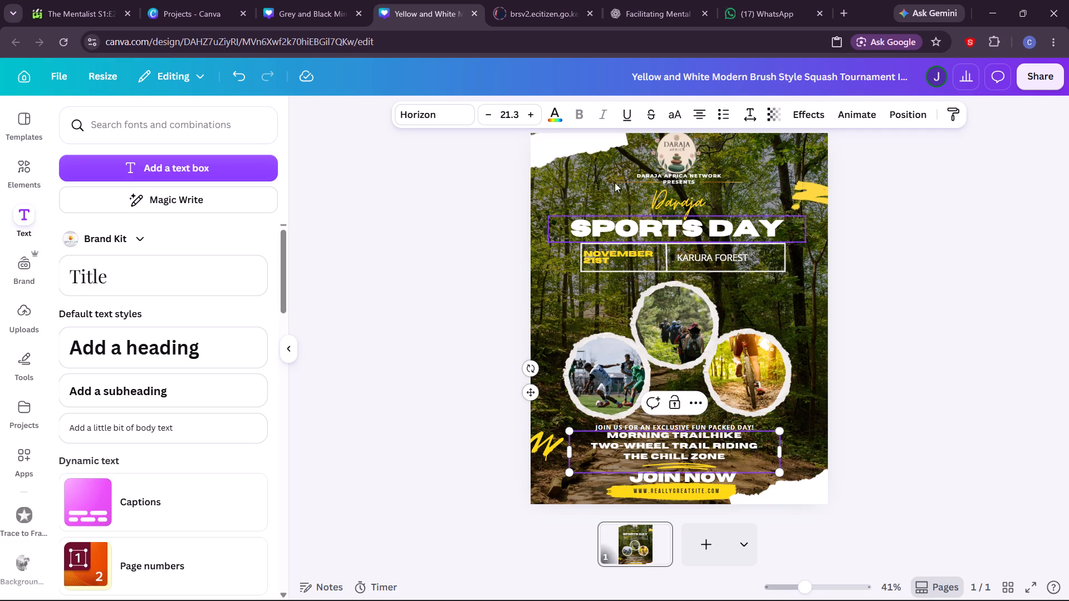
Format all the lines in the new activities text box as a bulleted list.
left_click(720, 115)
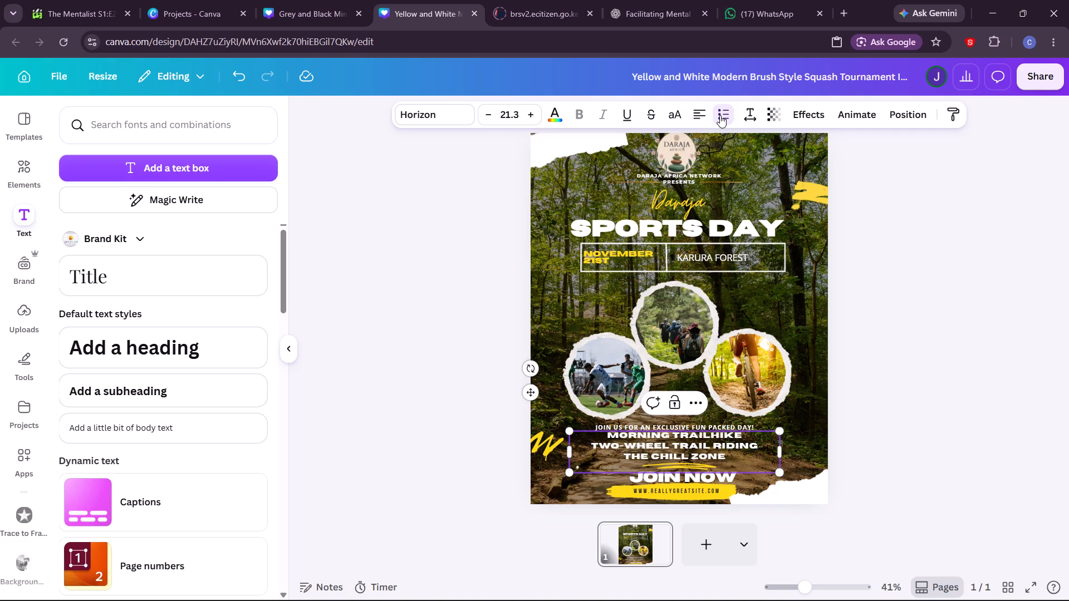
left_click(720, 115)
left_click(720, 115)
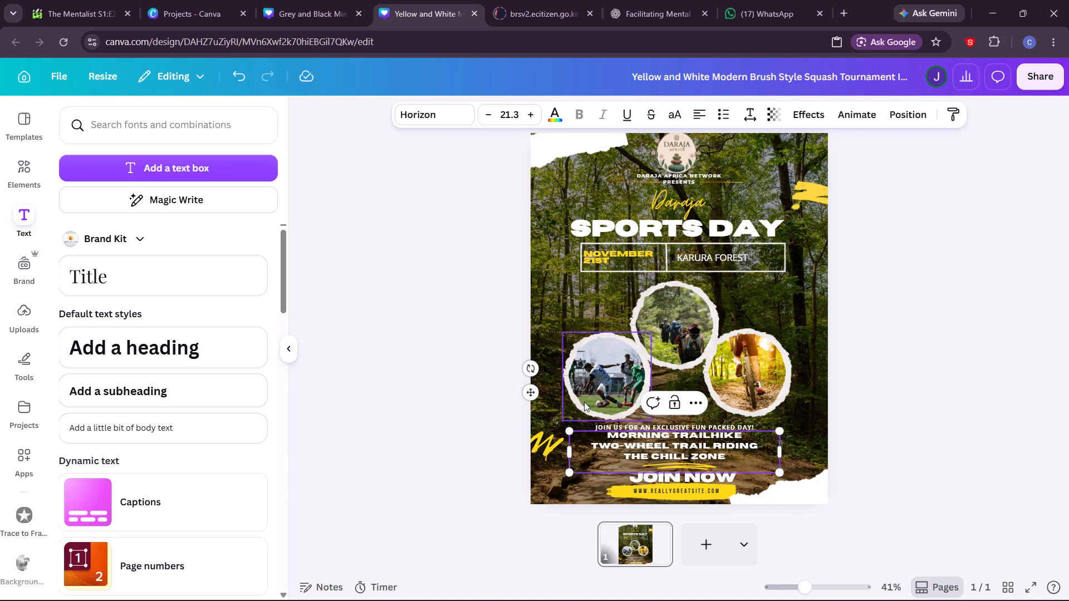
left_click(553, 309)
left_click(642, 455)
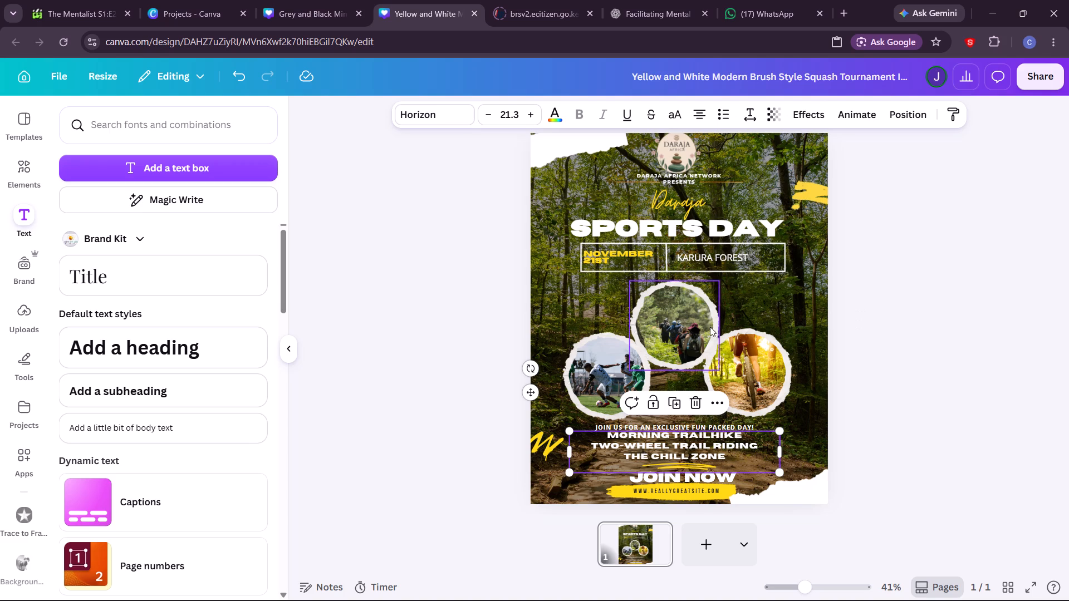
left_click(728, 110)
left_click(728, 110)
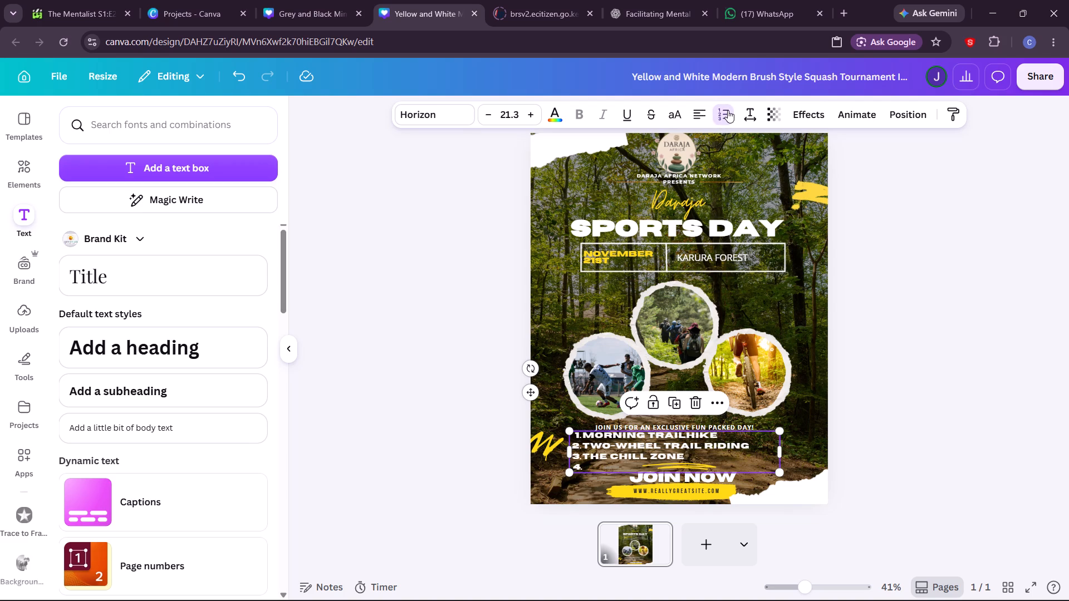
left_click(728, 110)
left_click(728, 110)
Delete the empty bullet below "The chill zone" in the activities list.
left_click(598, 468)
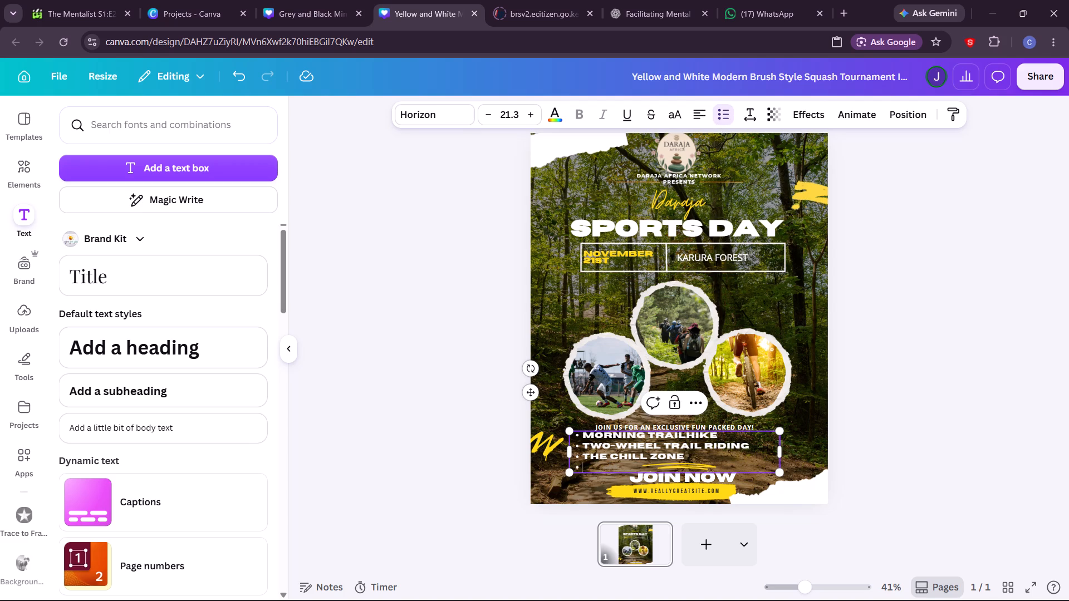
key("BackSpace")
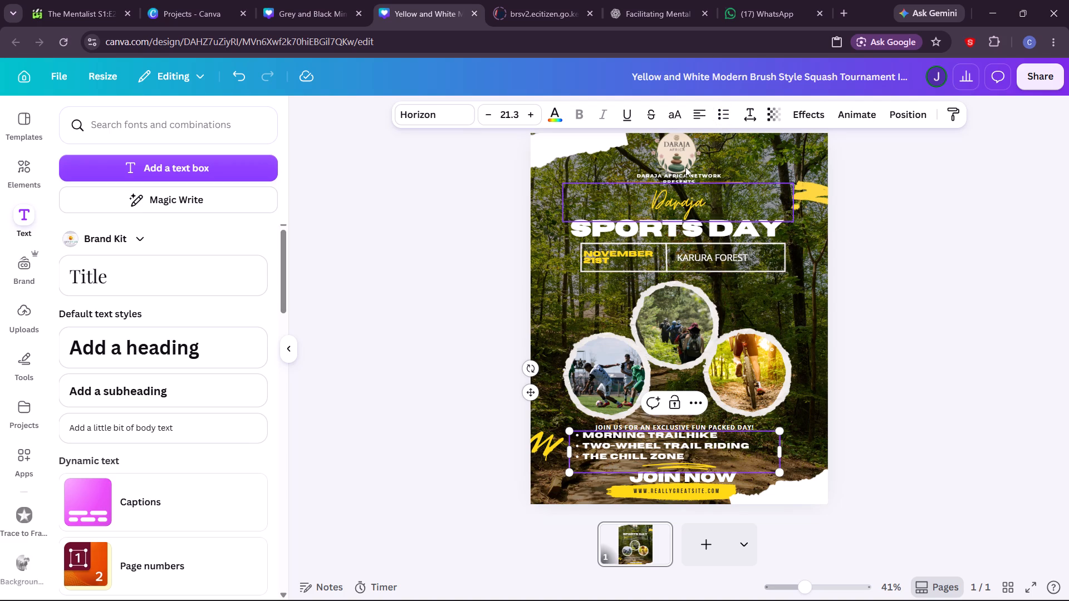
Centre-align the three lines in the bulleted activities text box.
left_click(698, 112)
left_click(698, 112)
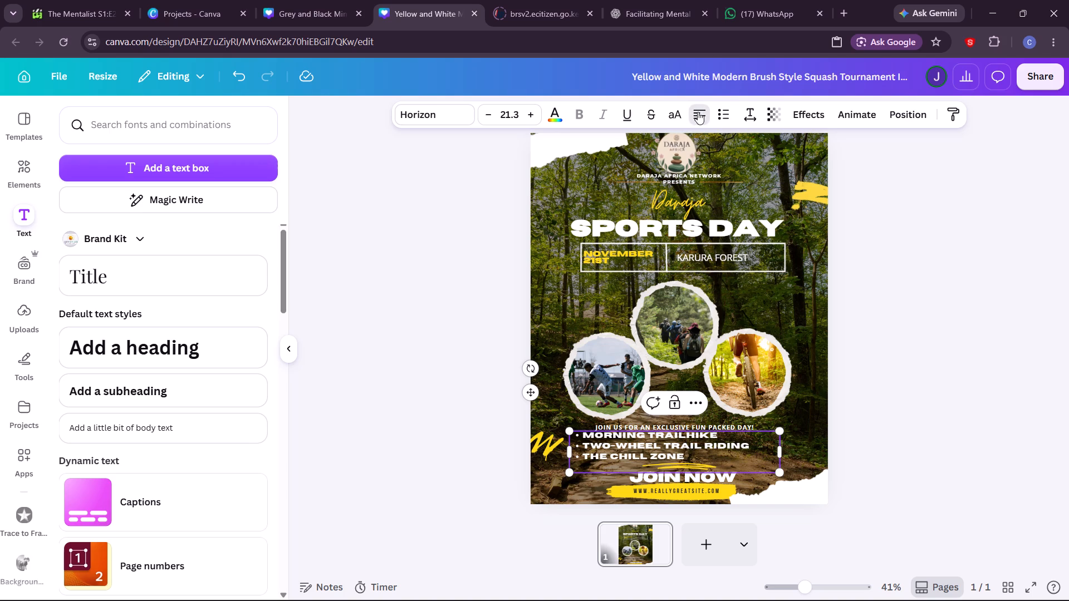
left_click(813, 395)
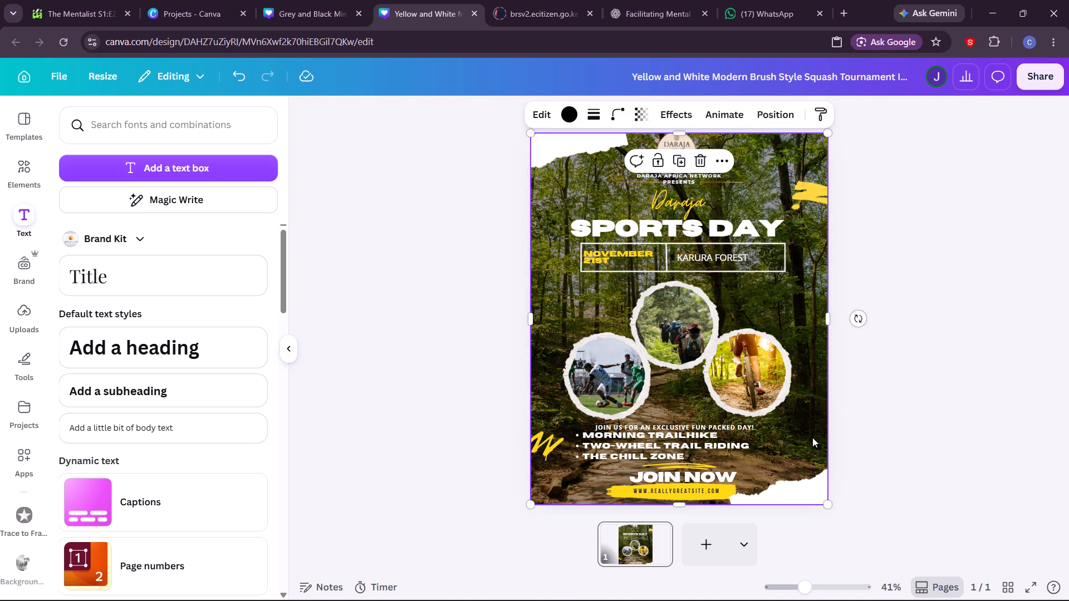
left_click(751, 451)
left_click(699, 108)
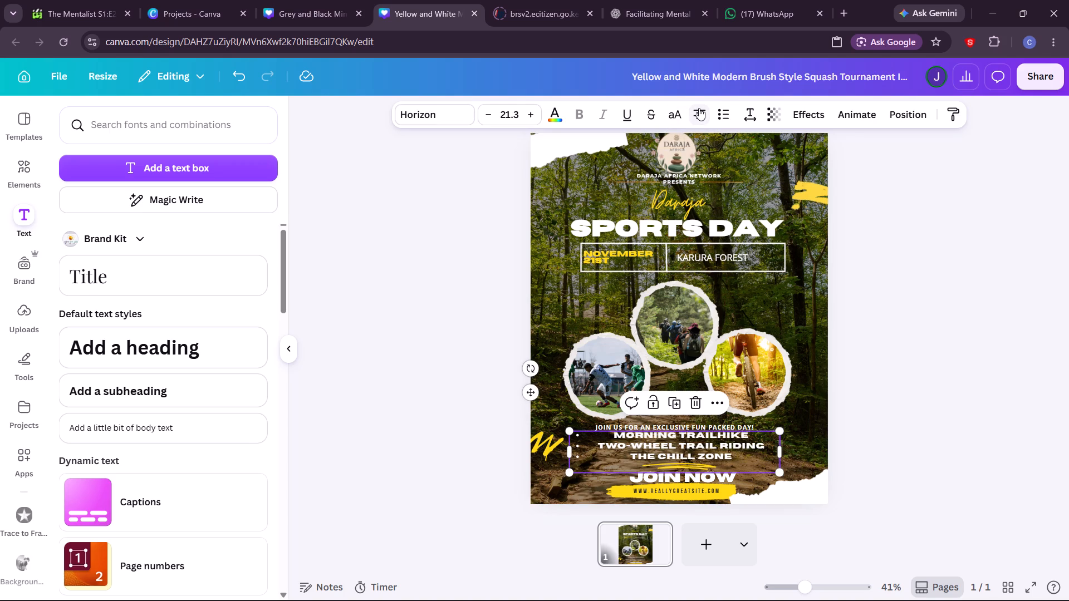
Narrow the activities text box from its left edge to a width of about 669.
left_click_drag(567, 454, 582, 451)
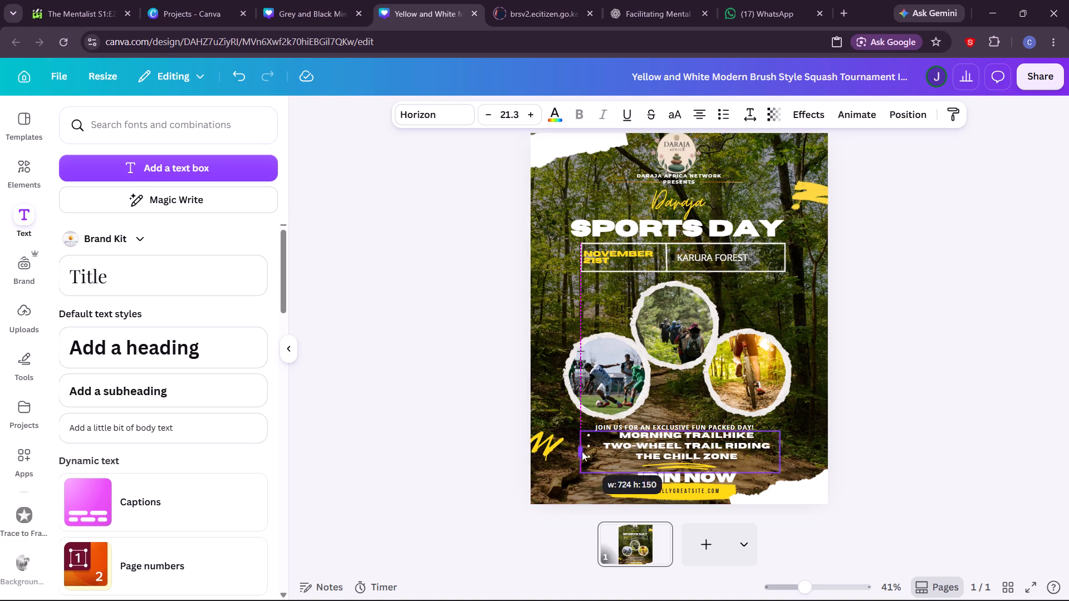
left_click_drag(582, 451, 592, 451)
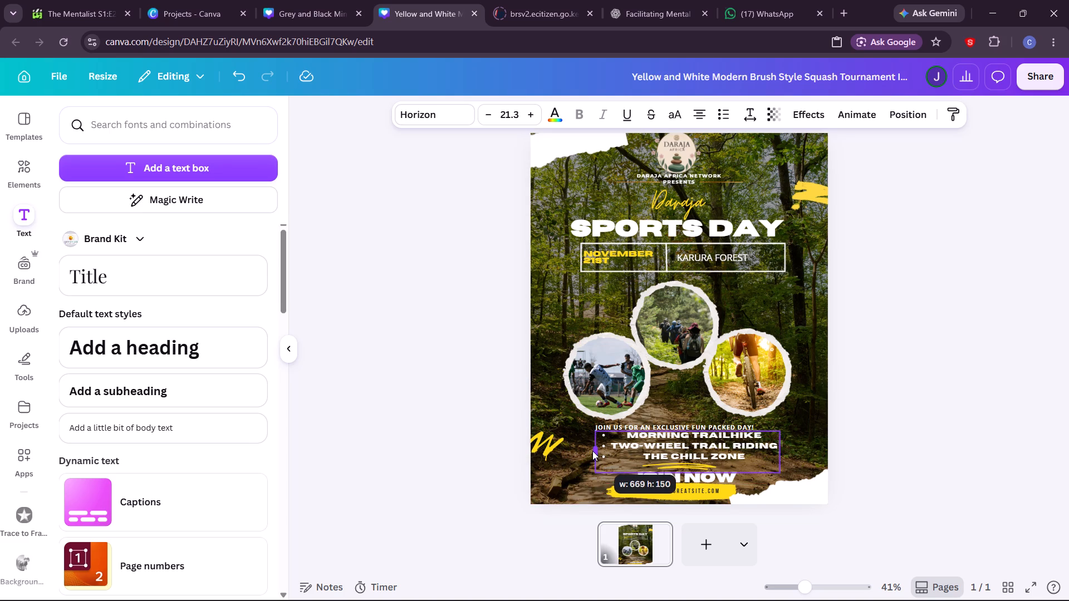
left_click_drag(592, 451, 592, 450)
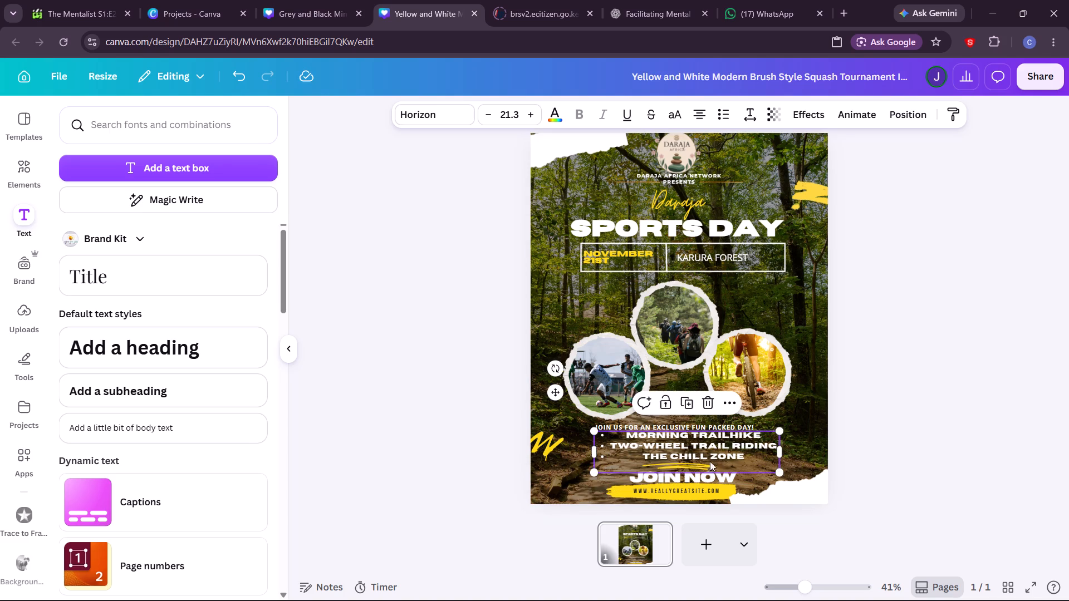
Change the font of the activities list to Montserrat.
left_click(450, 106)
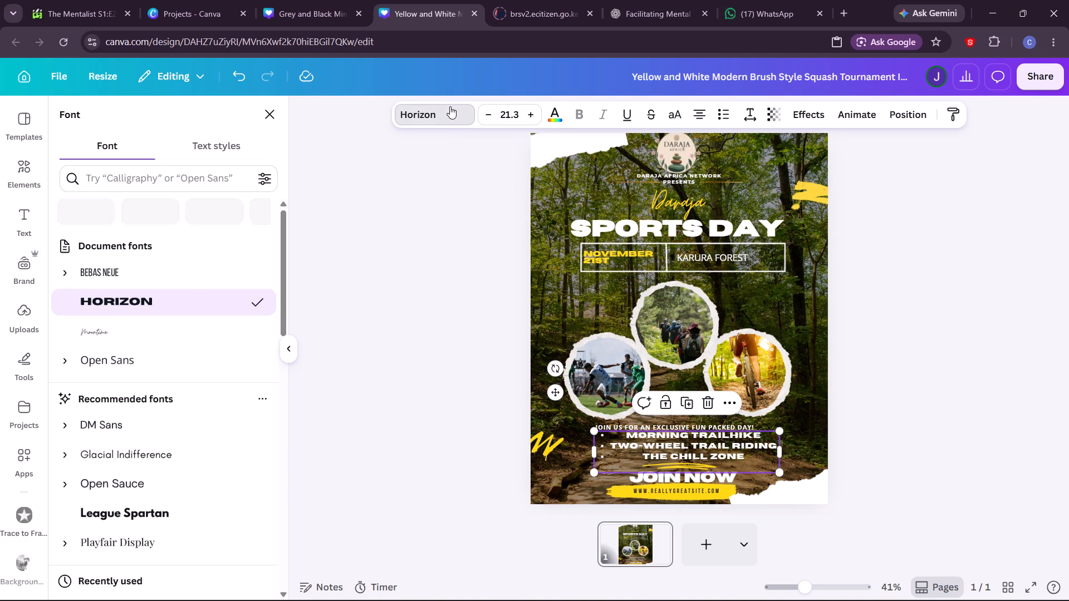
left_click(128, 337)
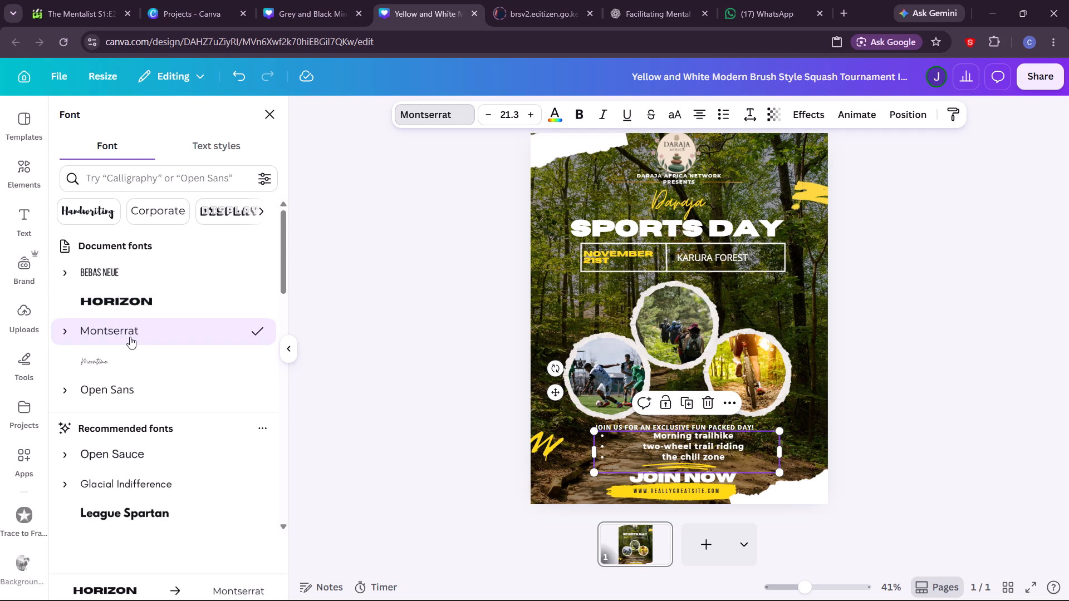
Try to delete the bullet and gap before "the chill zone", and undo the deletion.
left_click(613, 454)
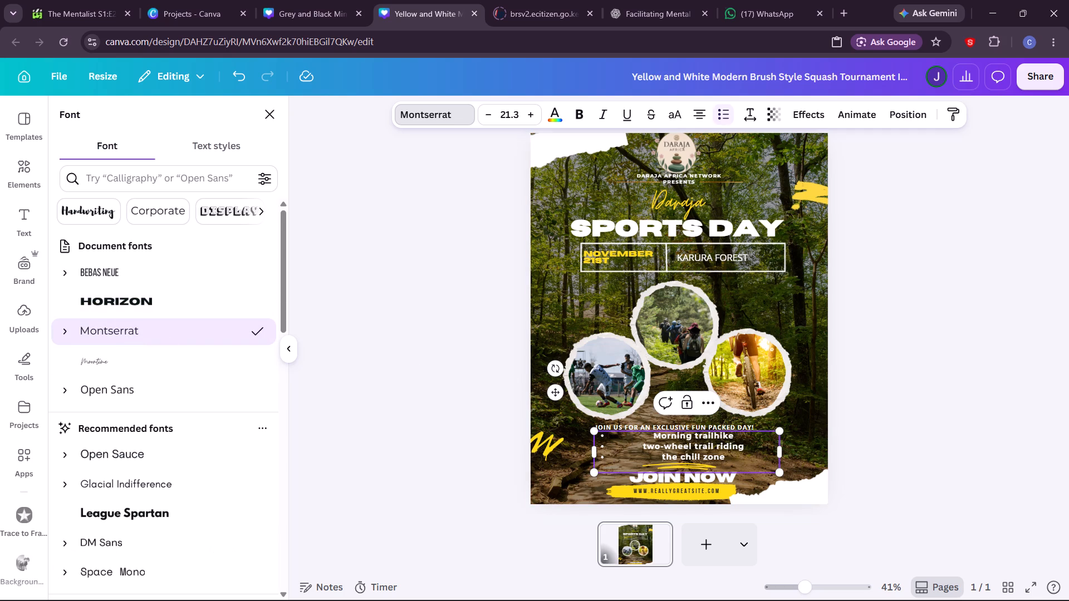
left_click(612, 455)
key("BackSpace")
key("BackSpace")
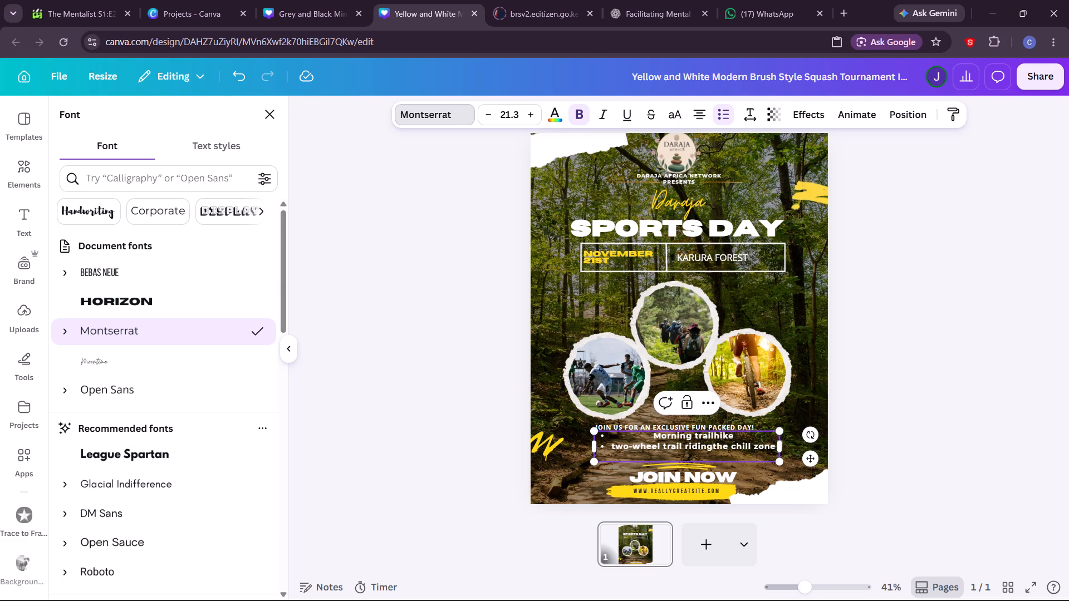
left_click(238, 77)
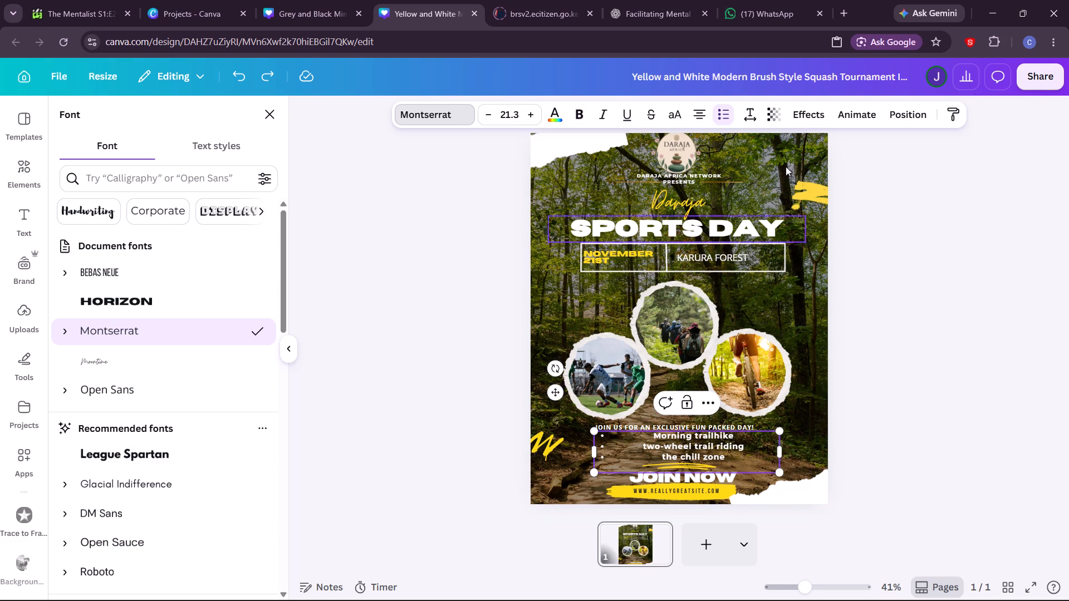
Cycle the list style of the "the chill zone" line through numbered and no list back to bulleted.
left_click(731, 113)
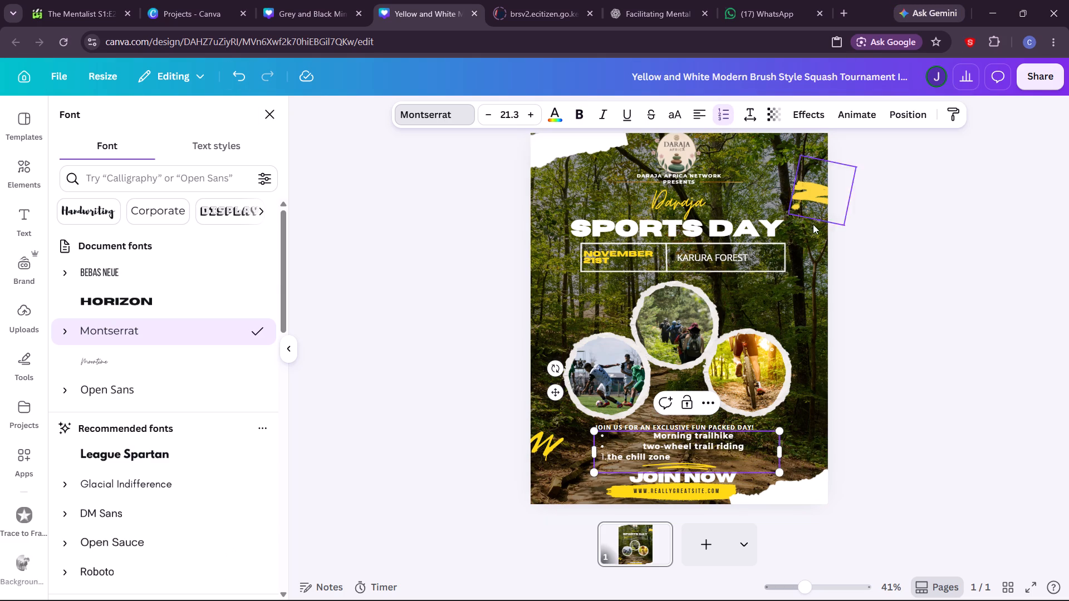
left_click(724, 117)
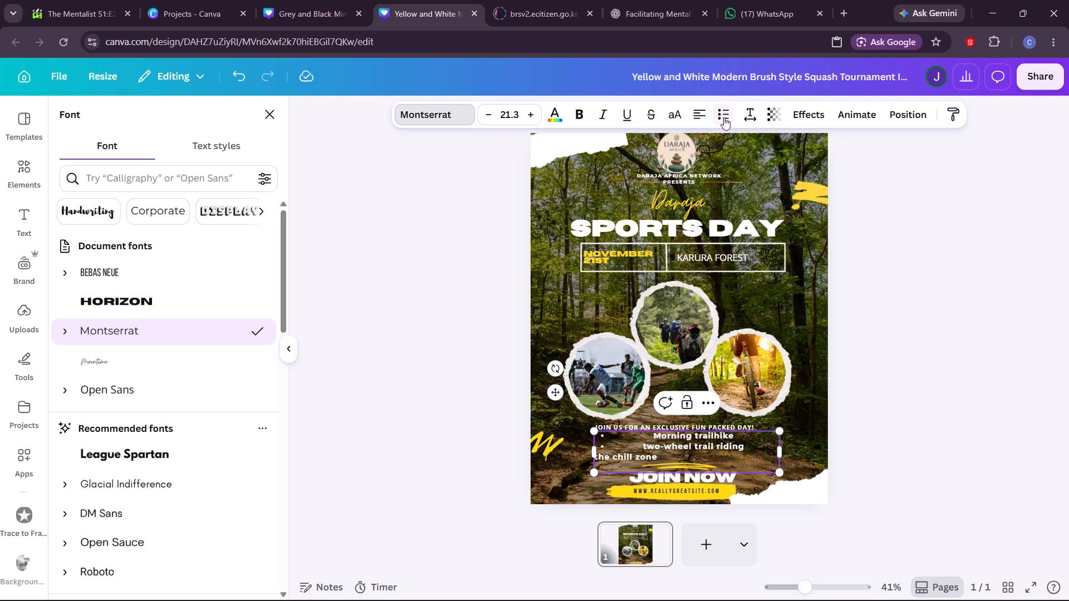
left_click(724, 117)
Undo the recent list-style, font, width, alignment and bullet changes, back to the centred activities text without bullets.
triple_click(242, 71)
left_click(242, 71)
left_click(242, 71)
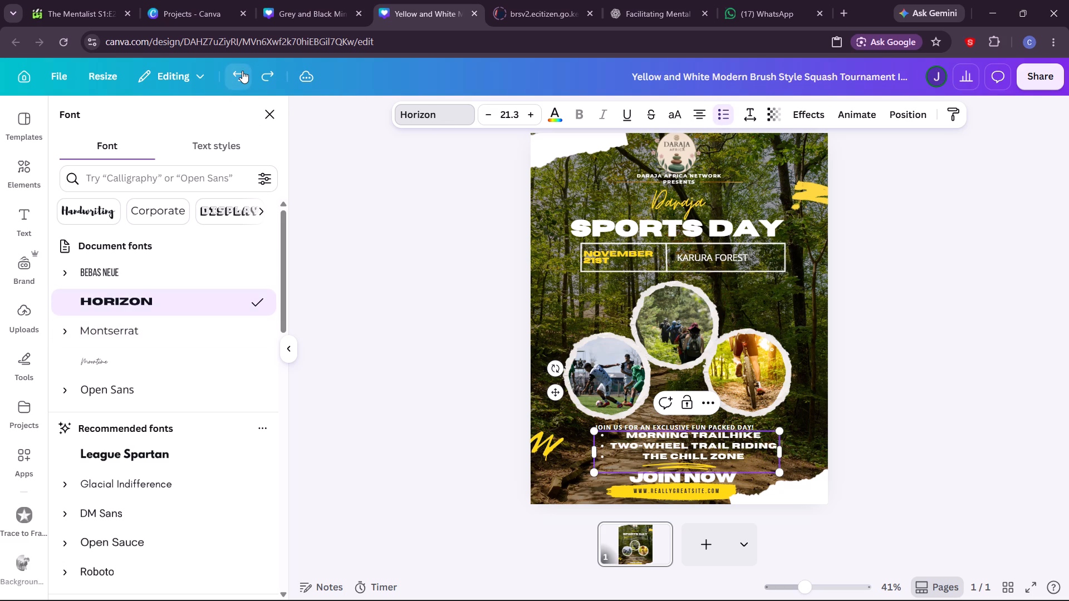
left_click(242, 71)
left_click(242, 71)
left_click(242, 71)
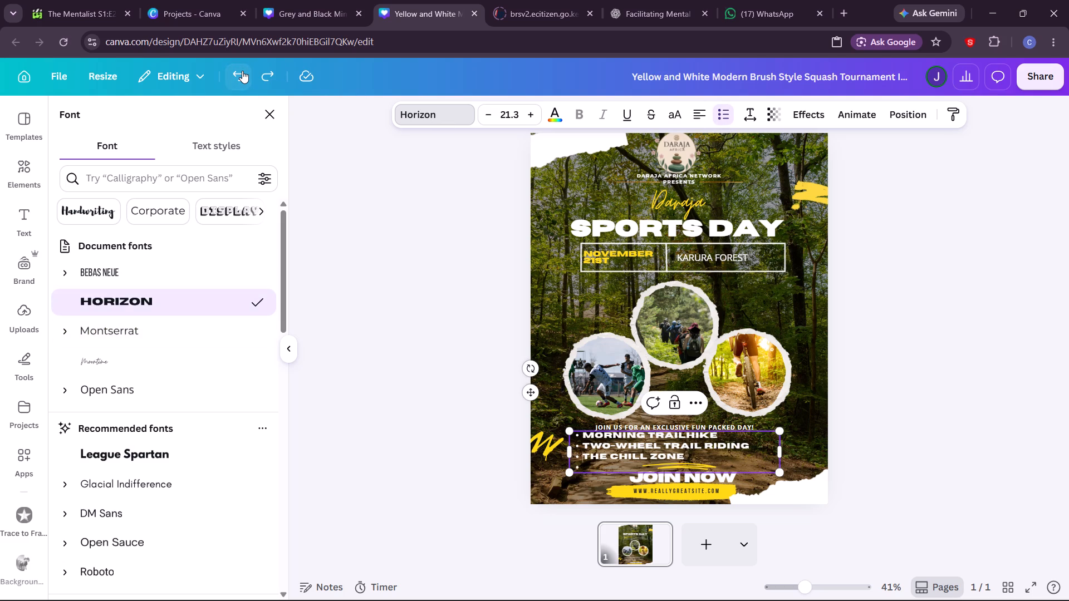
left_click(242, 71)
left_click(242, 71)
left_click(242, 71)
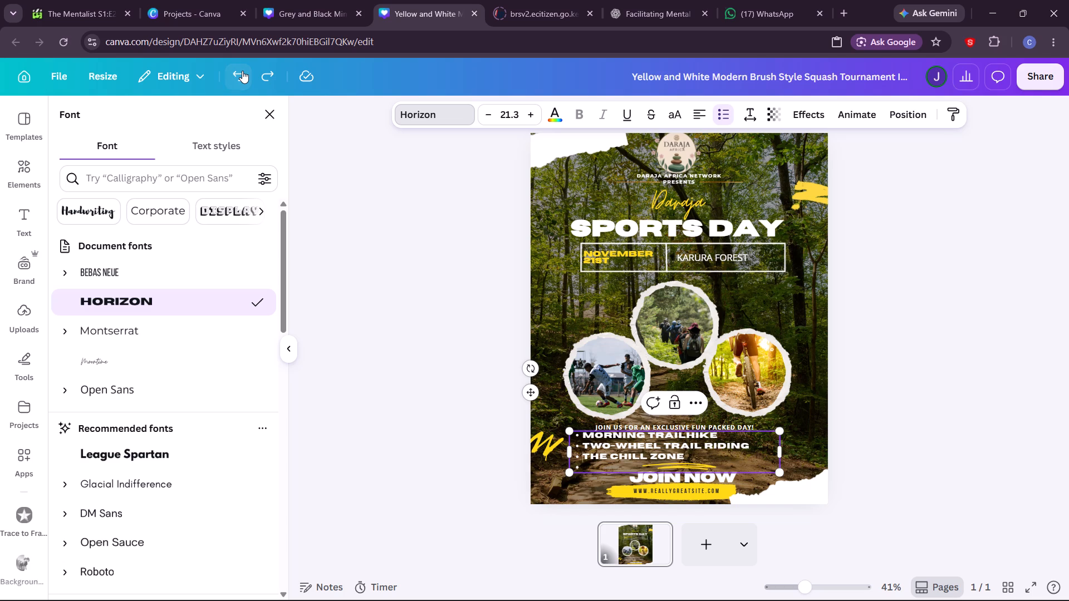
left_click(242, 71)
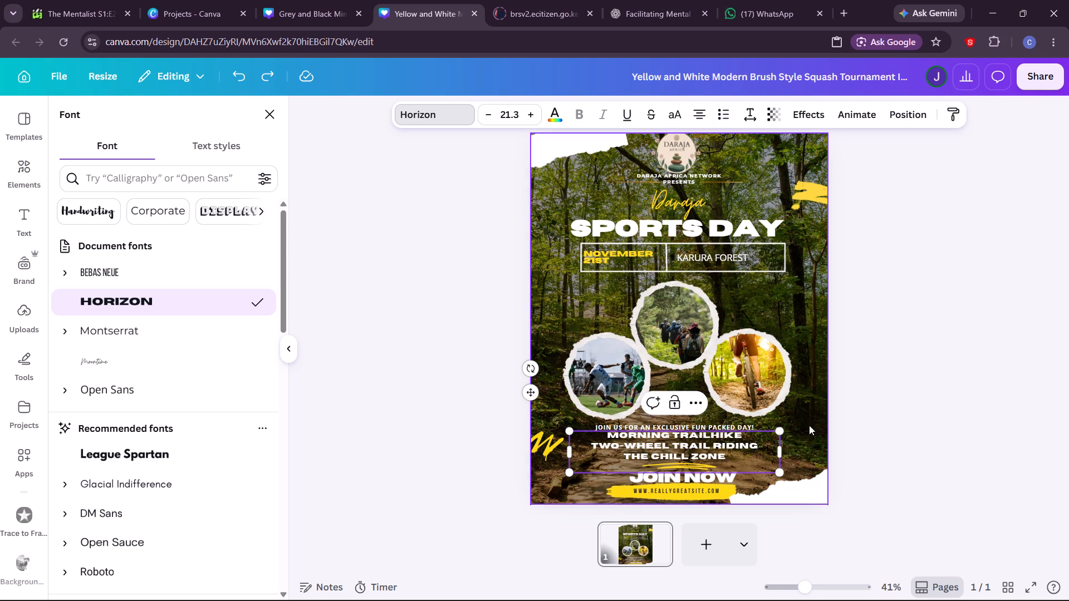
Set the font of the unbulleted activities text to Montserrat.
left_click(809, 302)
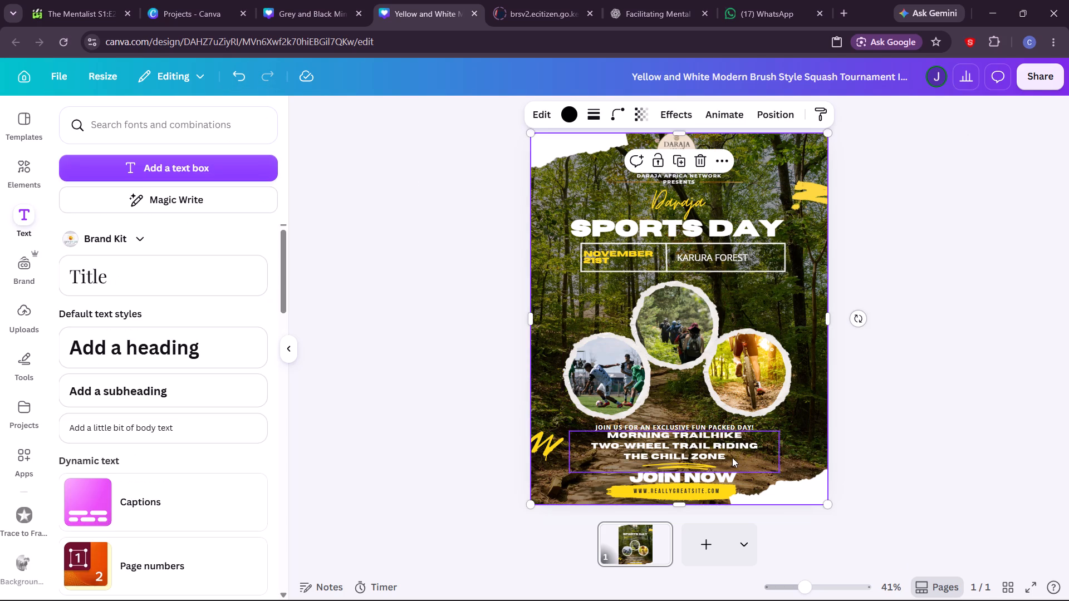
left_click(723, 450)
left_click(456, 113)
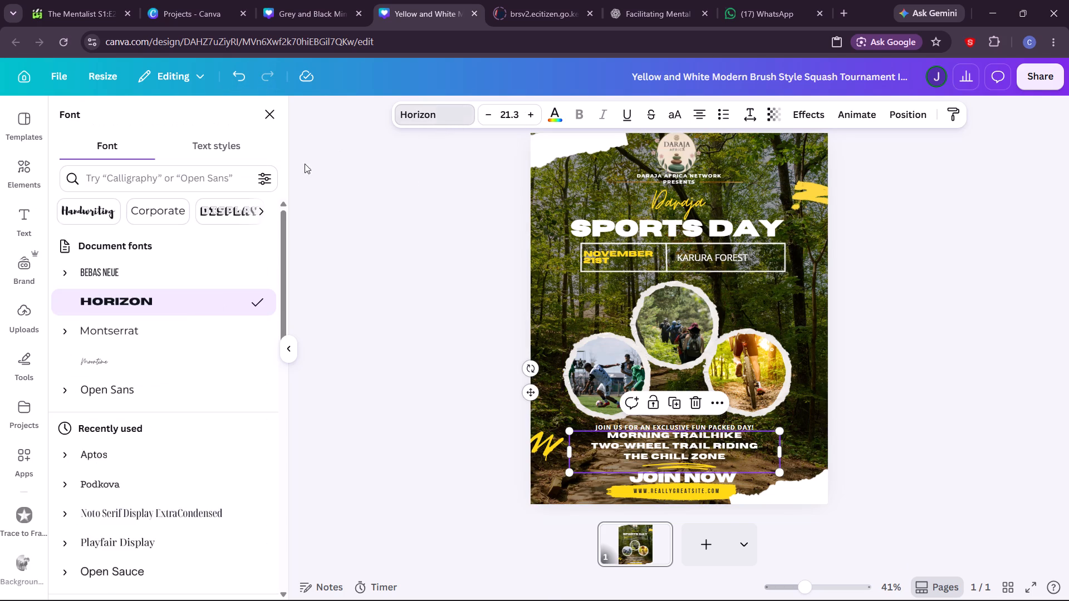
left_click(126, 336)
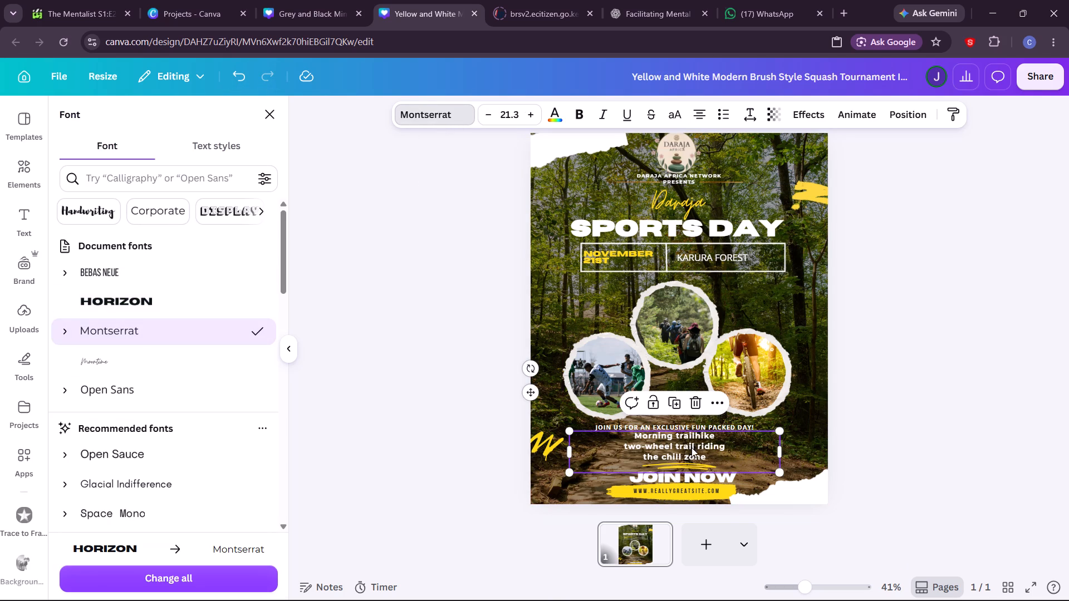
Capitalize the first letters of the second and third activities, making them "Two-wheel trail riding" and "The chill zone".
left_click(629, 445)
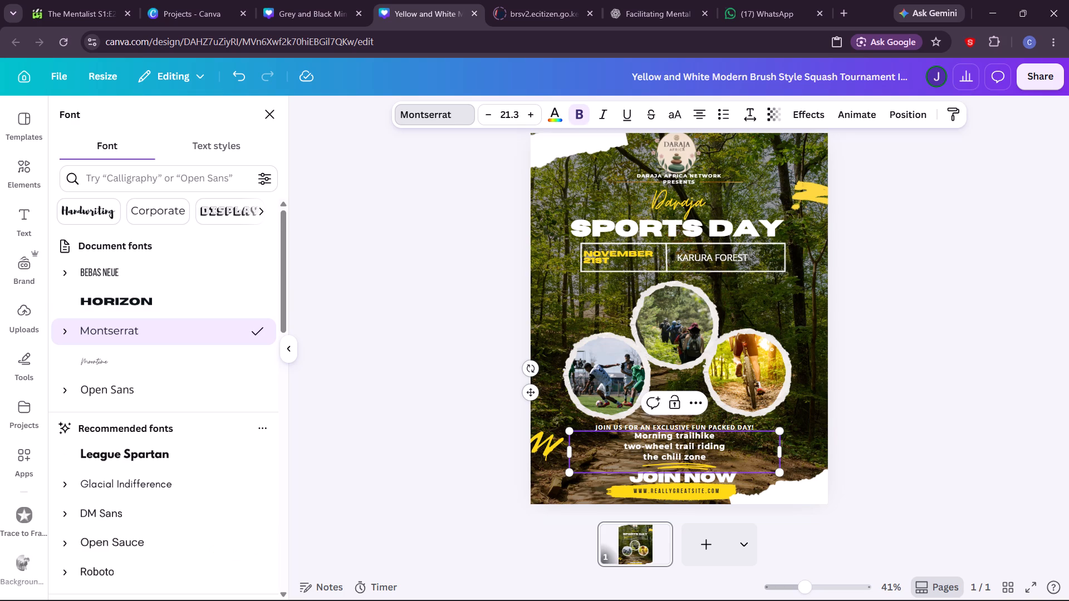
key("BackSpace")
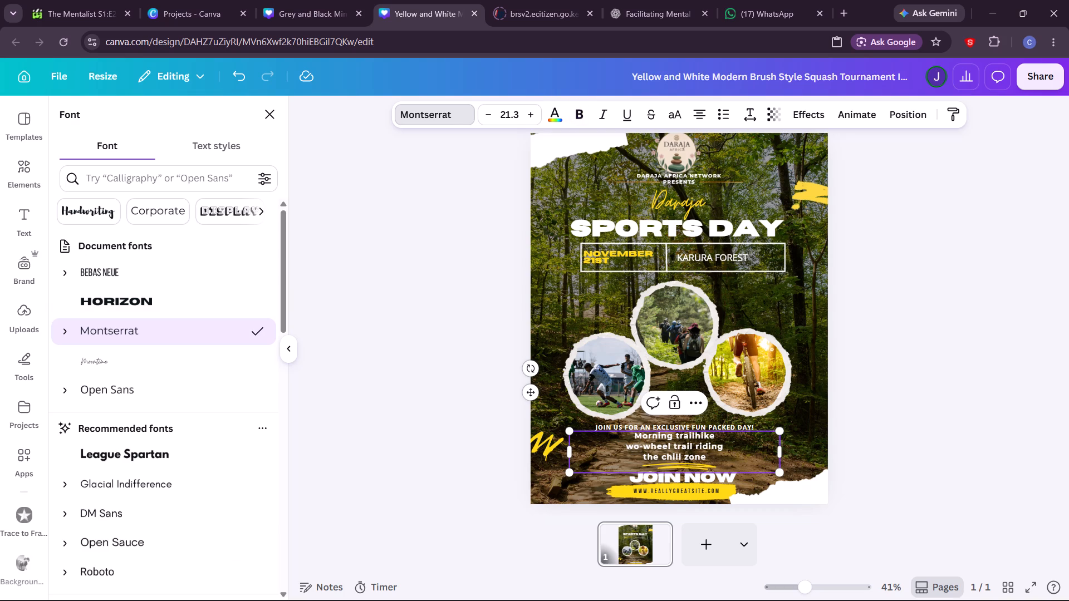
key("shift+t")
left_click(646, 458)
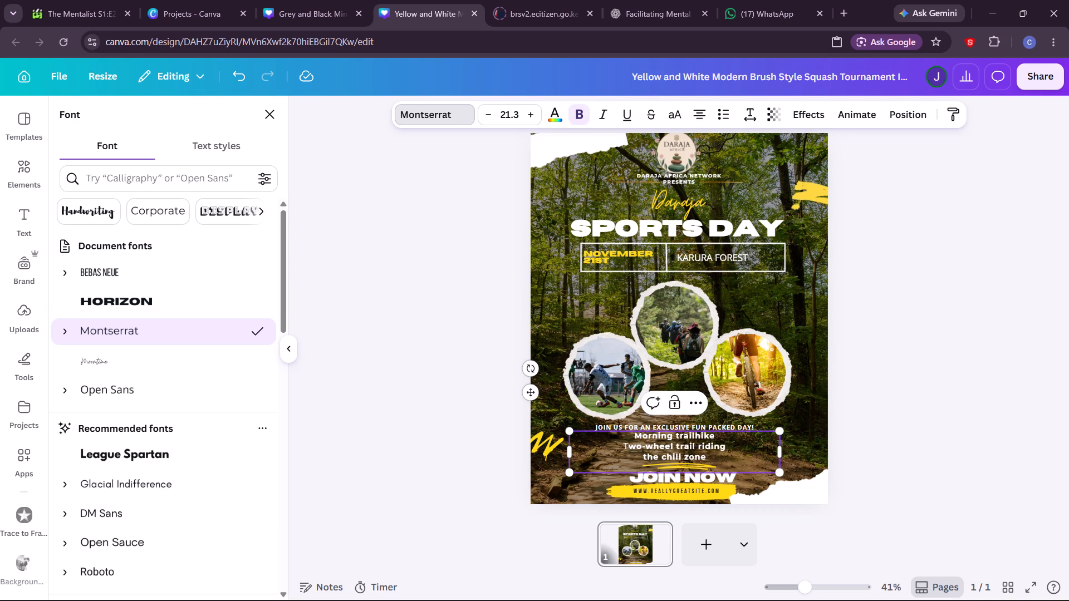
key("BackSpace")
key("shift+t")
left_click(797, 406)
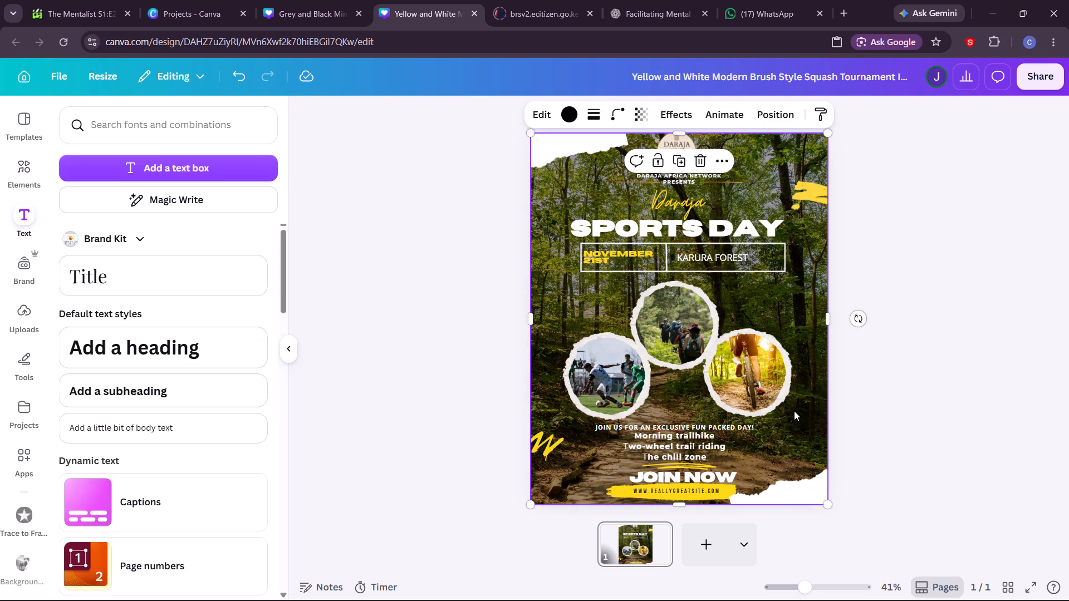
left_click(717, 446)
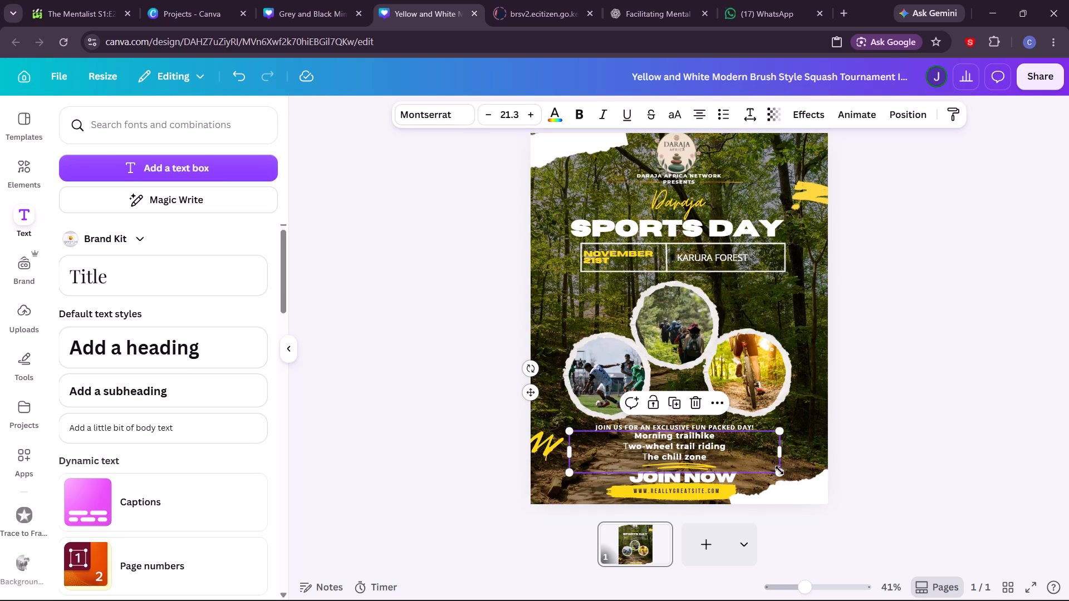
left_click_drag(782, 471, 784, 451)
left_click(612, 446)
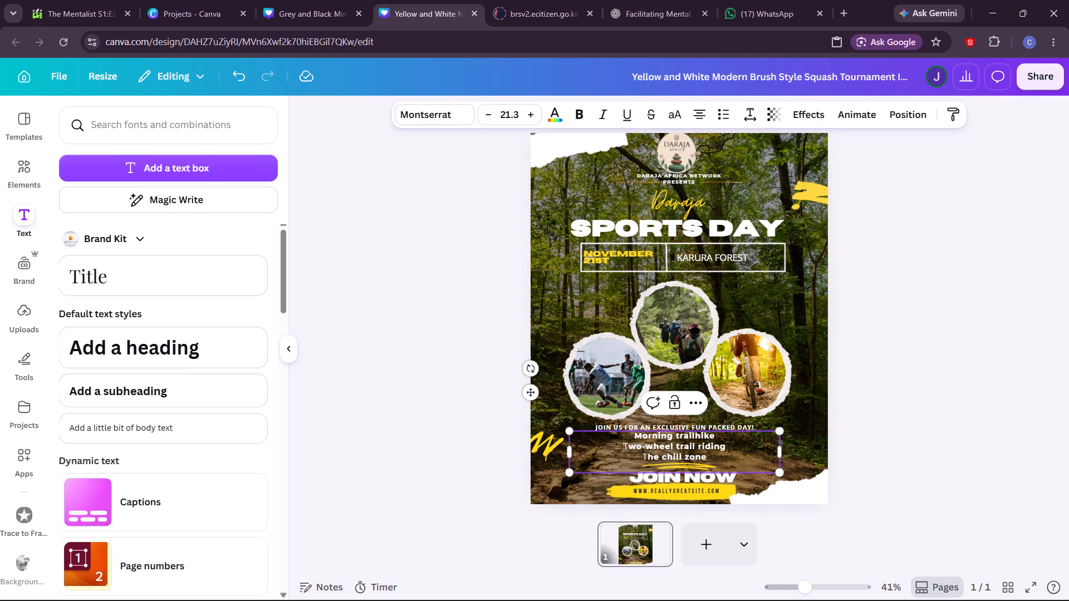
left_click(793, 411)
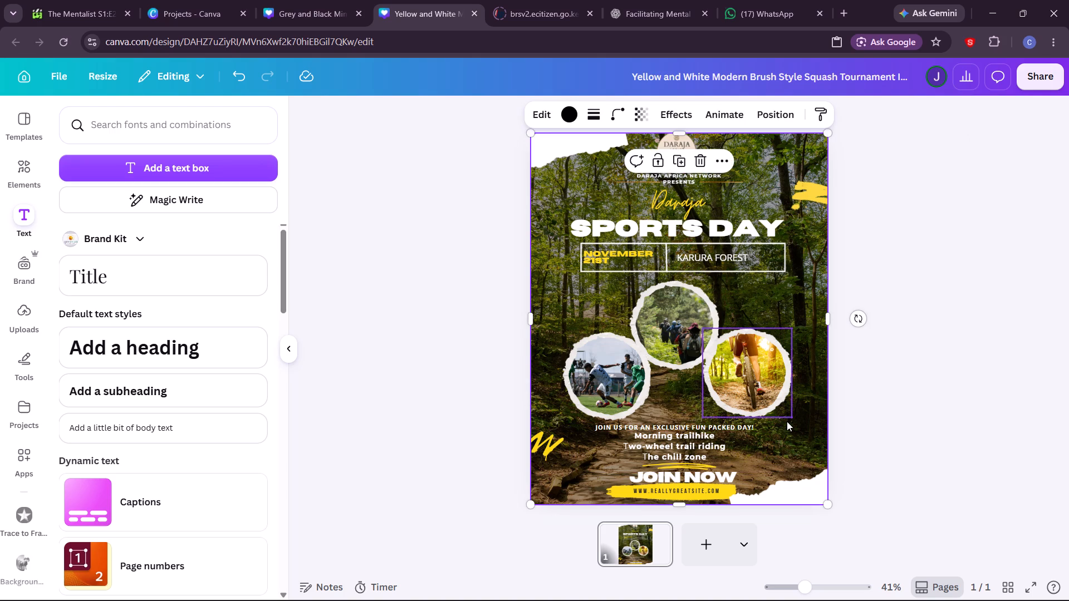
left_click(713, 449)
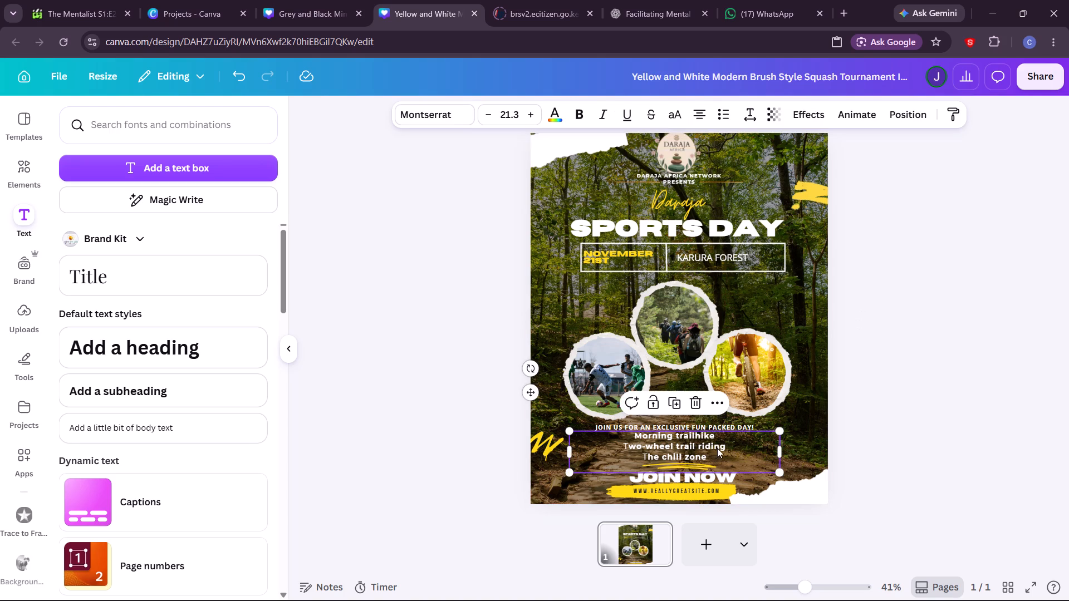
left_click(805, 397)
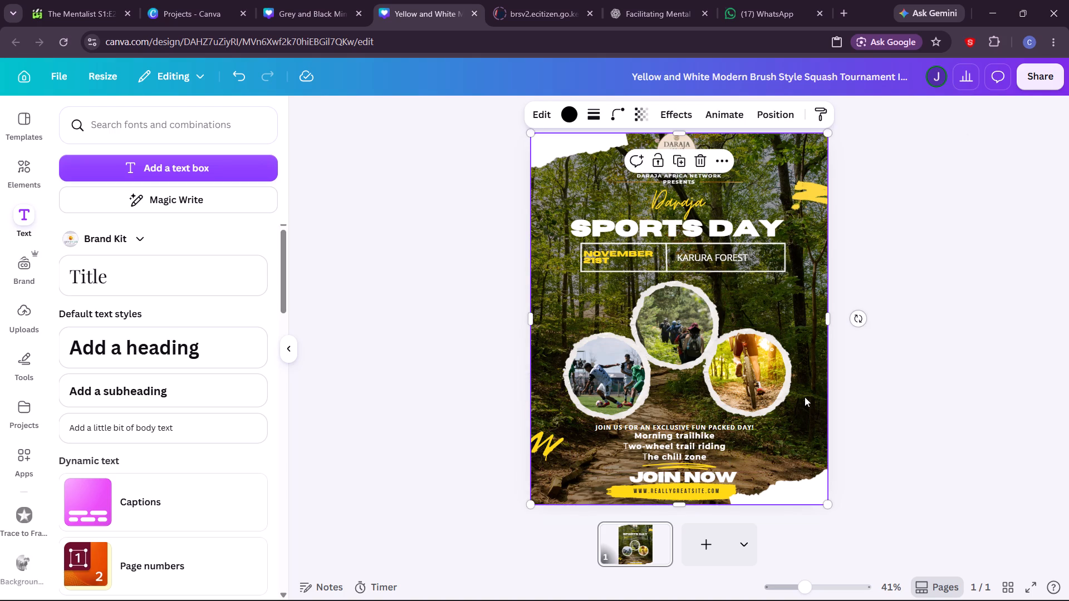
Shift the "Join us for an exclusive fun packed day!" line slightly up and to the right.
left_click(661, 426)
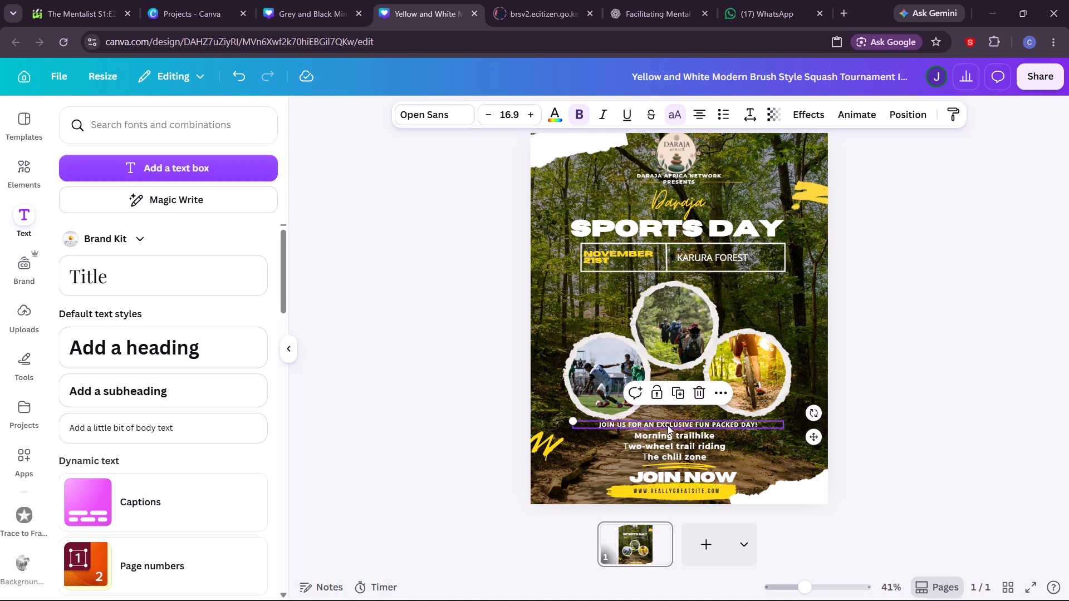
Narrow the activities text box from its left edge to fit its lines and recentre it below the "Join us" line.
left_click(694, 442)
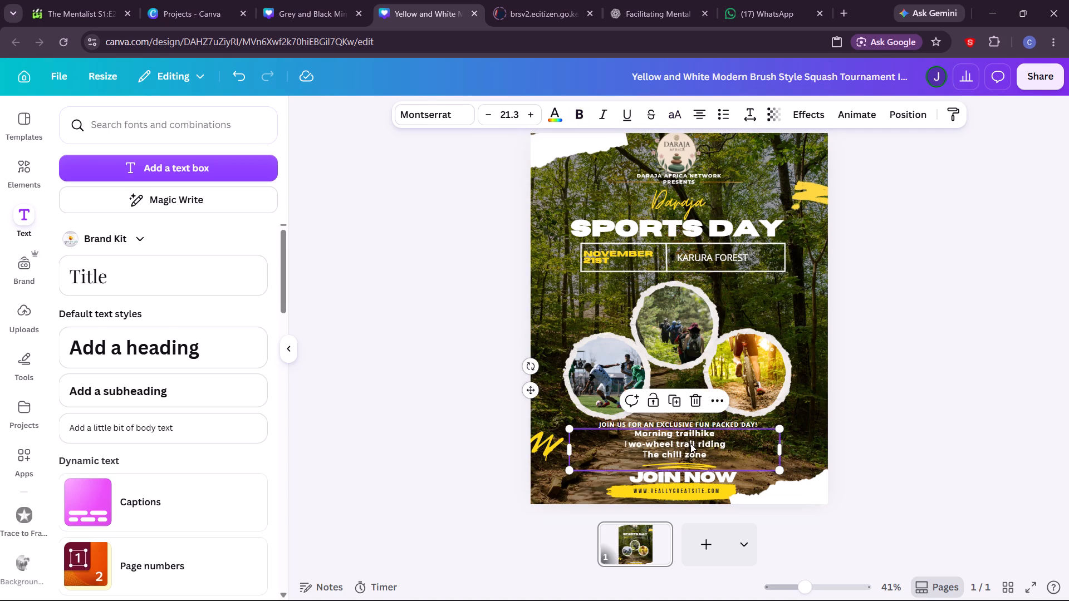
left_click_drag(567, 448, 596, 445)
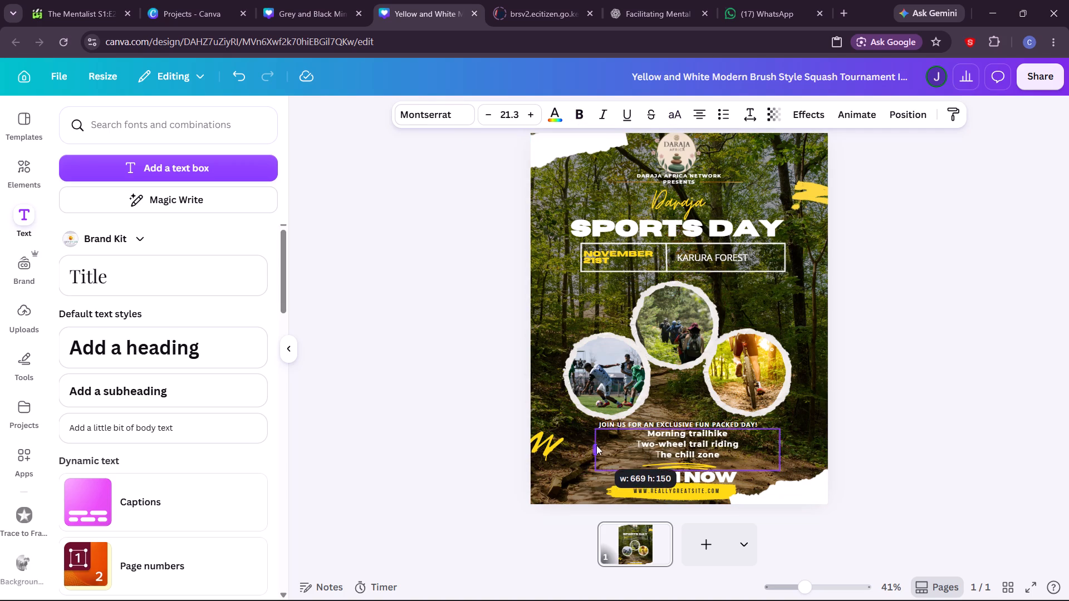
left_click_drag(596, 445, 640, 443)
left_click_drag(686, 443, 650, 445)
Format the three activity lines as a bulleted list.
left_click(723, 110)
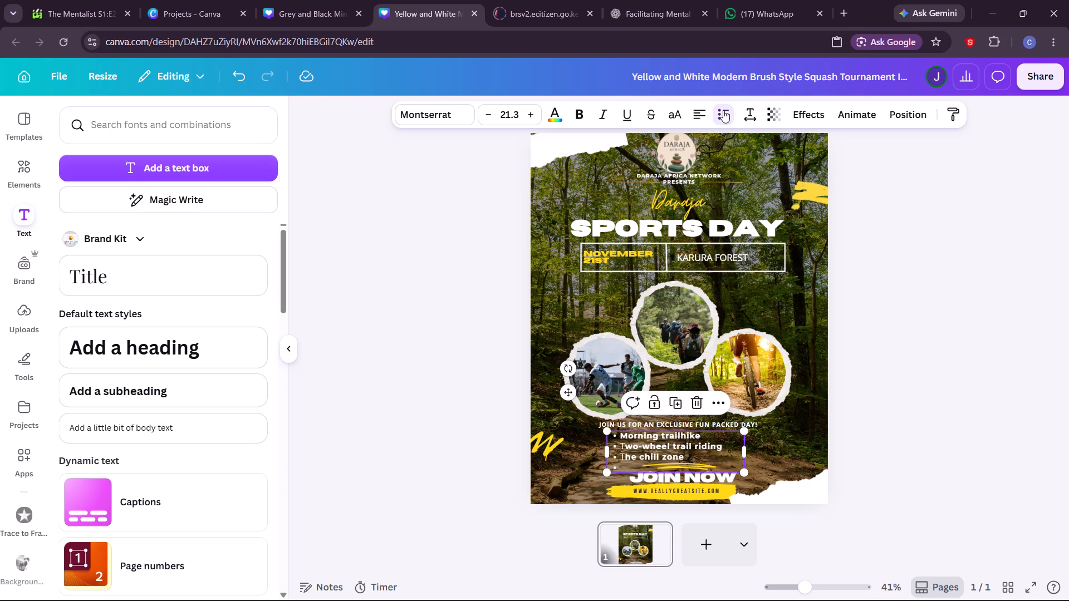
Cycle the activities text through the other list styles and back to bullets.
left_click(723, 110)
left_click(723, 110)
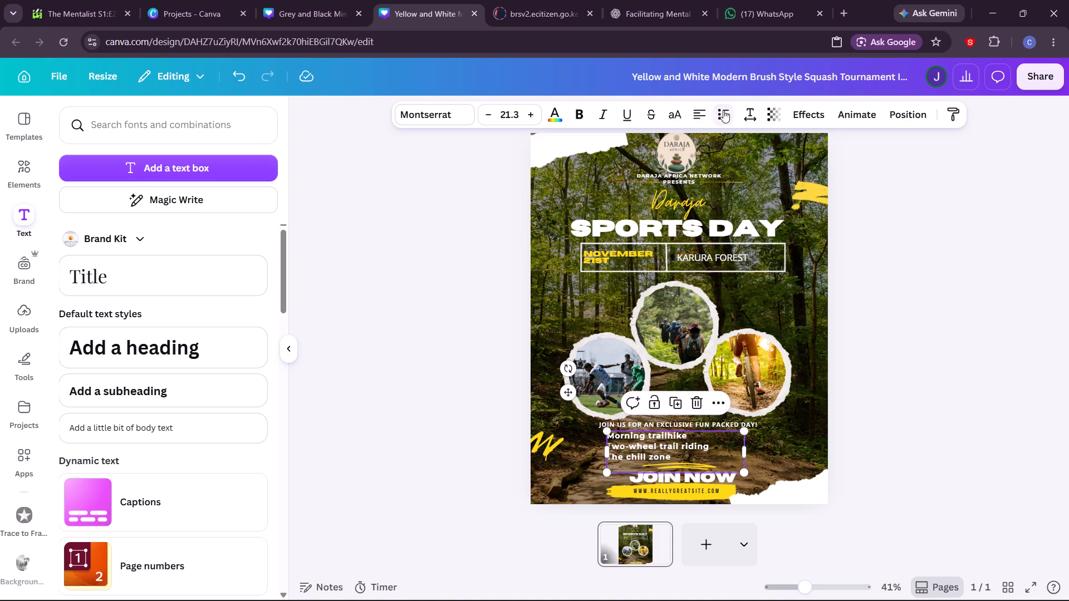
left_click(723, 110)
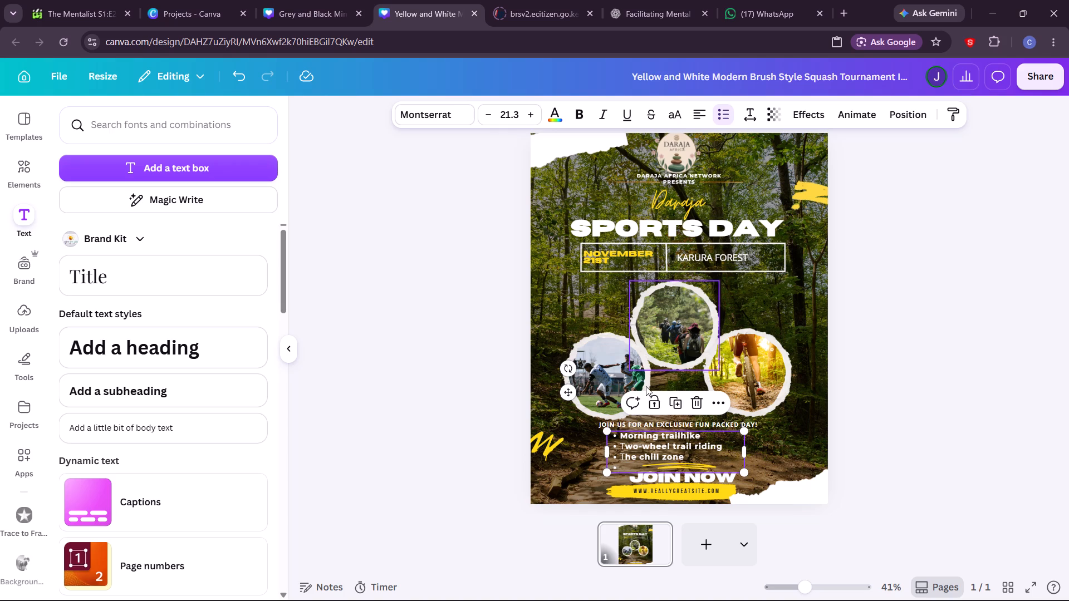
Delete the empty fourth bullet below "The chill zone" in the activities list.
left_click(622, 467)
key("BackSpace")
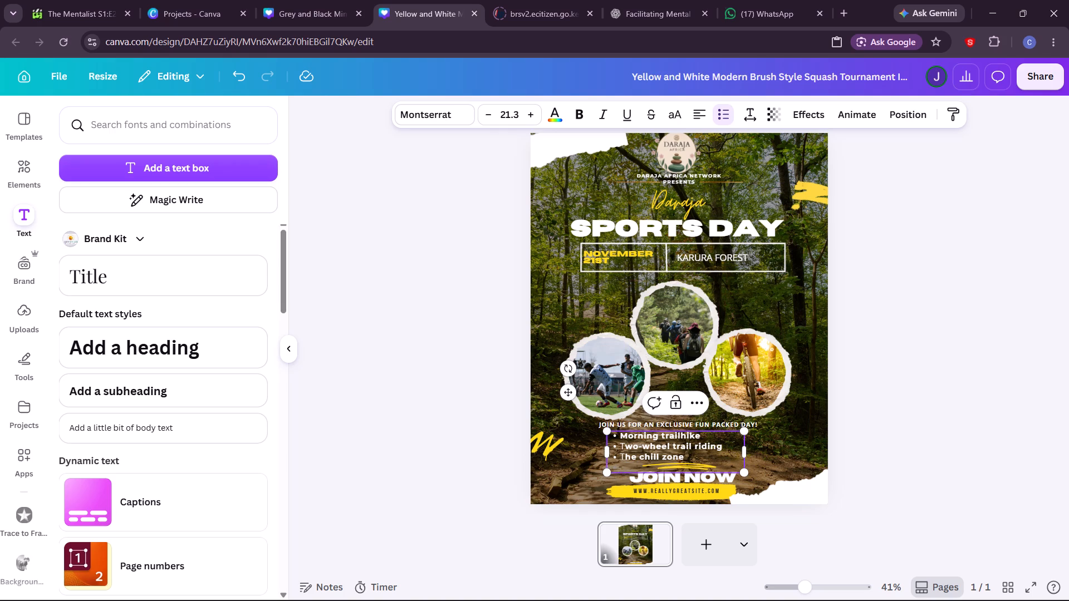
key("BackSpace")
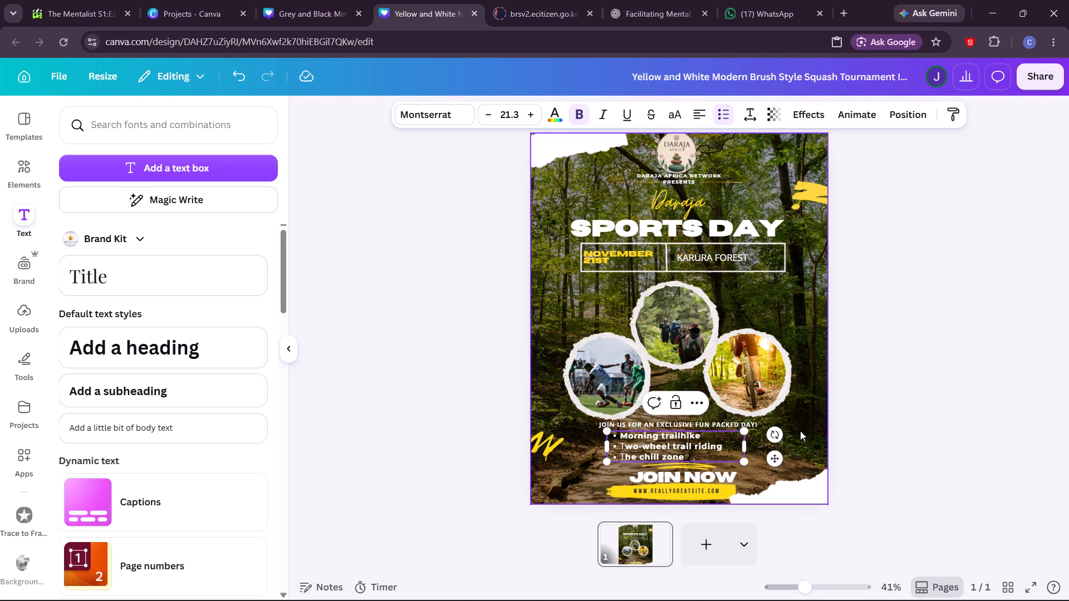
left_click(794, 408)
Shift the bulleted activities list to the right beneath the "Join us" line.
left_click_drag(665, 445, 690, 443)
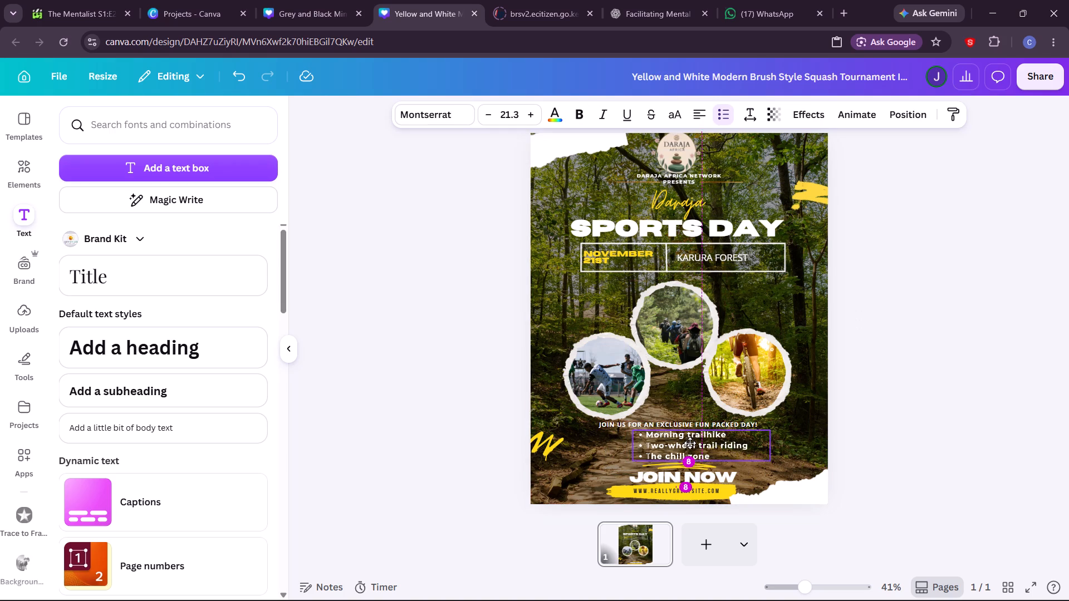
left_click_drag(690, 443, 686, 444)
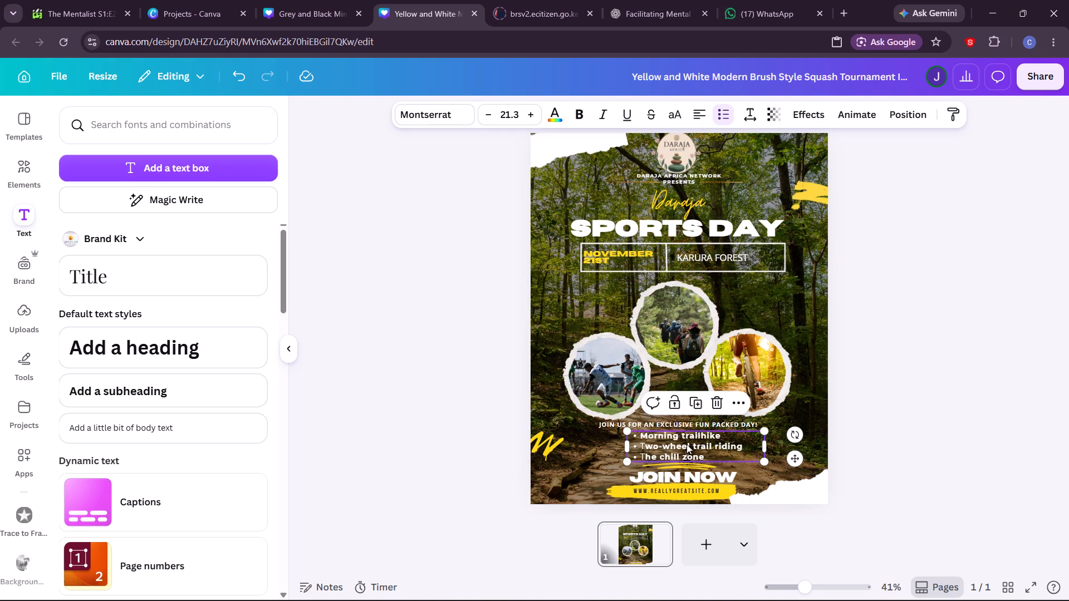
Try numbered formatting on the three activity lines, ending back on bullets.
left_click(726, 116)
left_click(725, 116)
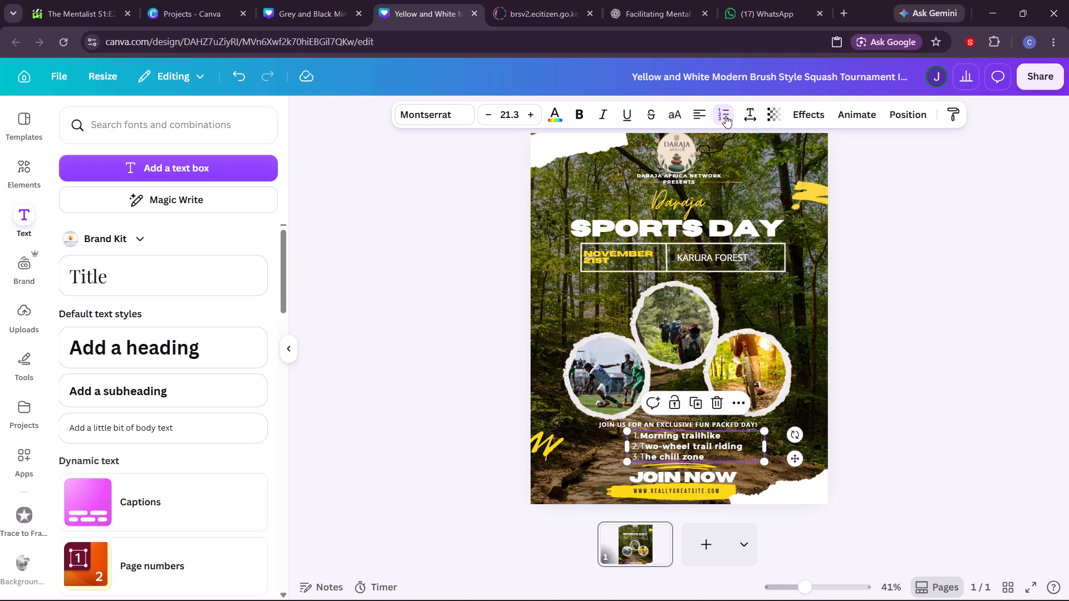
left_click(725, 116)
Centre-align the bulleted activities and move their text box left and slightly up, centring it on the poster.
left_click(698, 110)
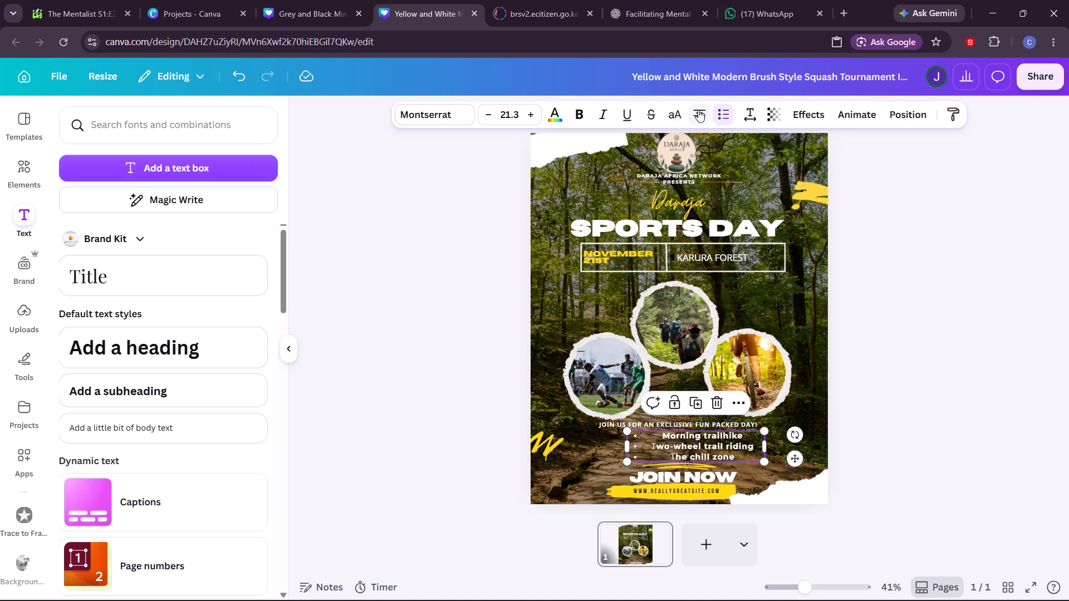
left_click_drag(719, 448, 704, 449)
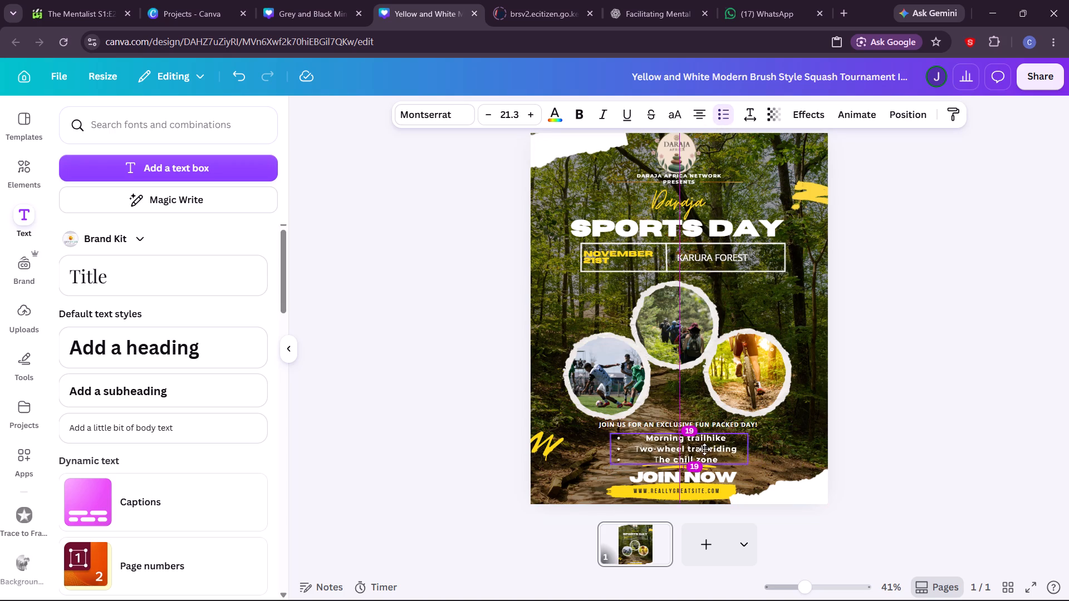
left_click_drag(704, 449, 704, 446)
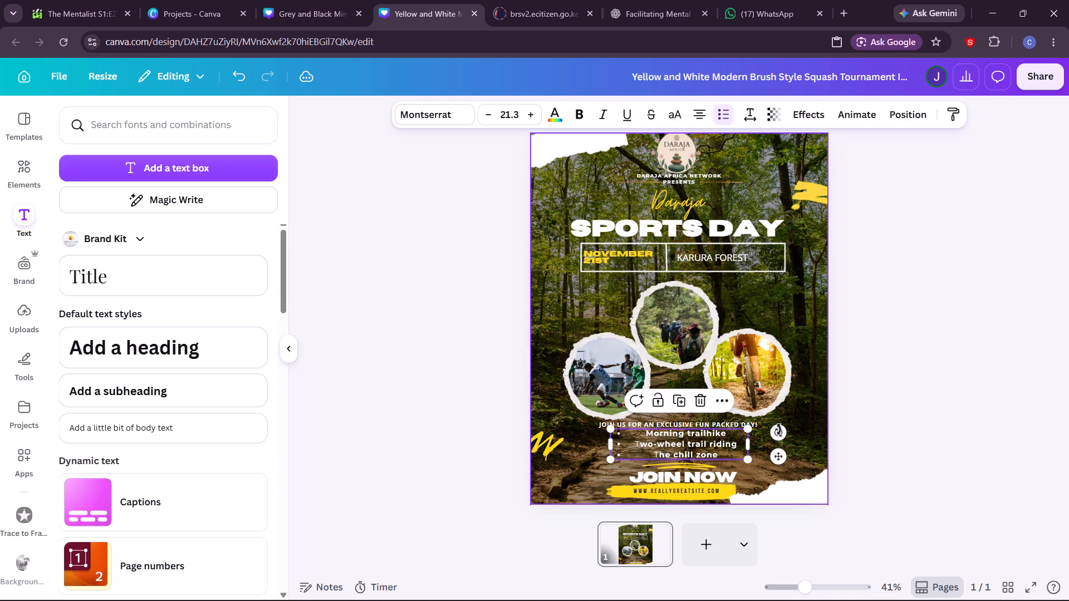
left_click(779, 430)
left_click(779, 430)
left_click(779, 430)
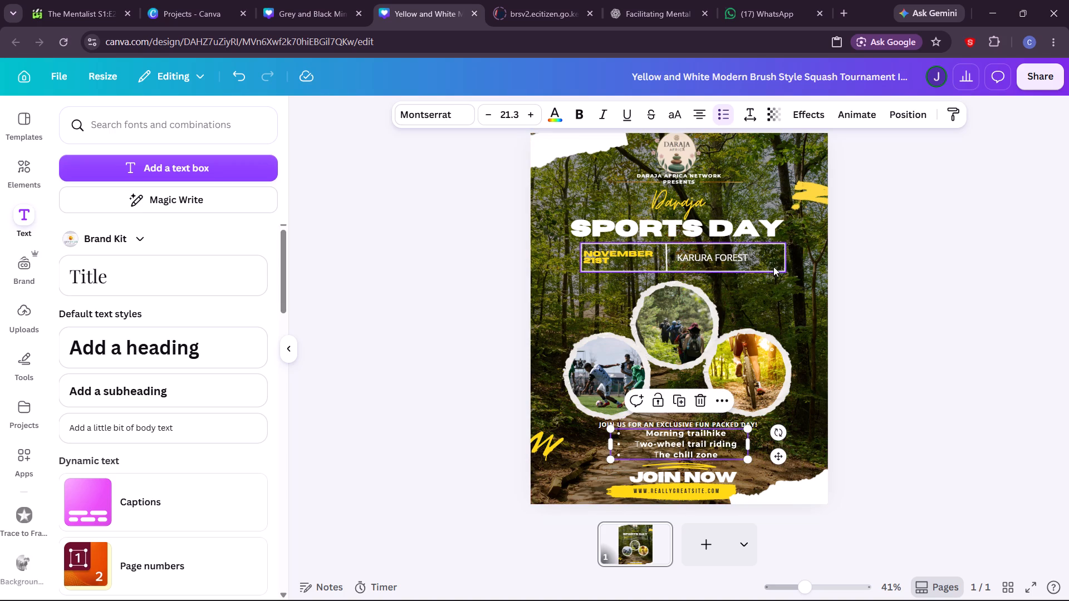
Narrow the activities text box from its left edge and recentre it between the "Join us" line and "JOIN NOW".
left_click(783, 302)
left_click(658, 457)
left_click_drag(610, 441, 627, 439)
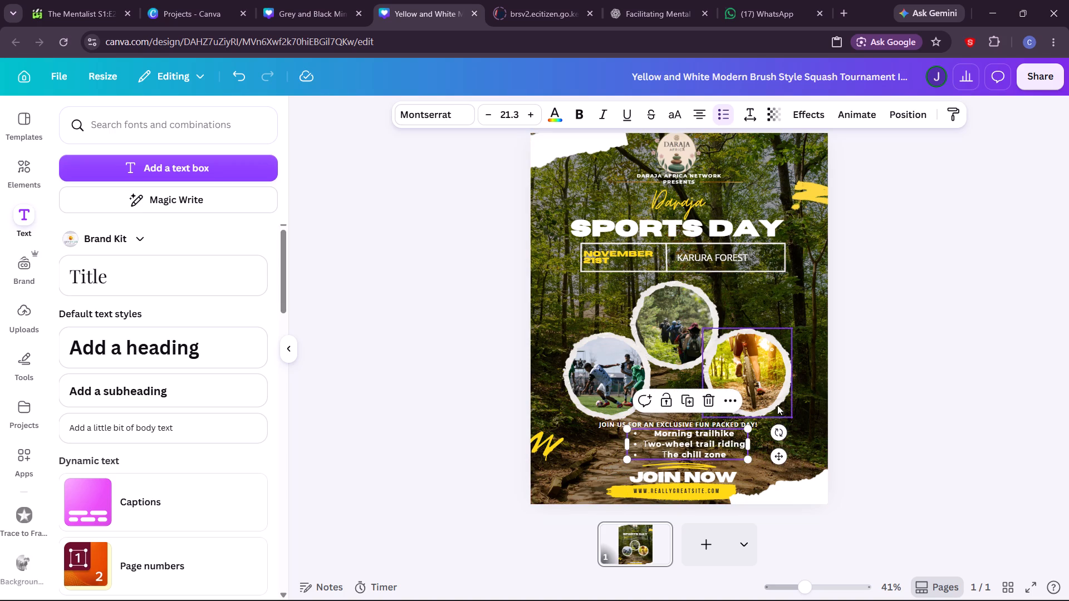
left_click(802, 407)
left_click_drag(734, 440, 722, 439)
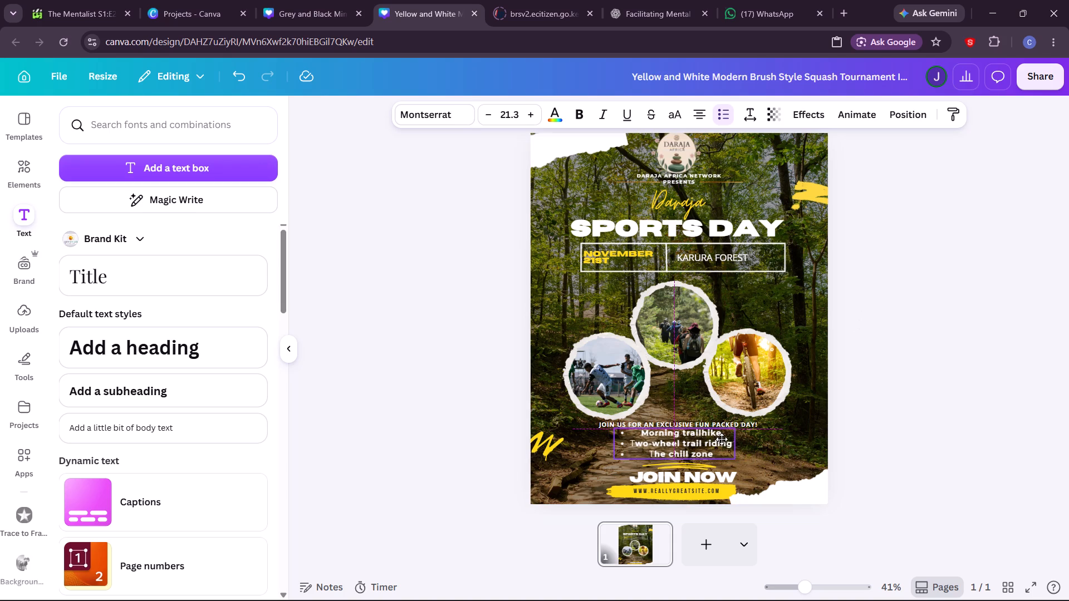
left_click_drag(722, 439, 720, 441)
left_click(786, 406)
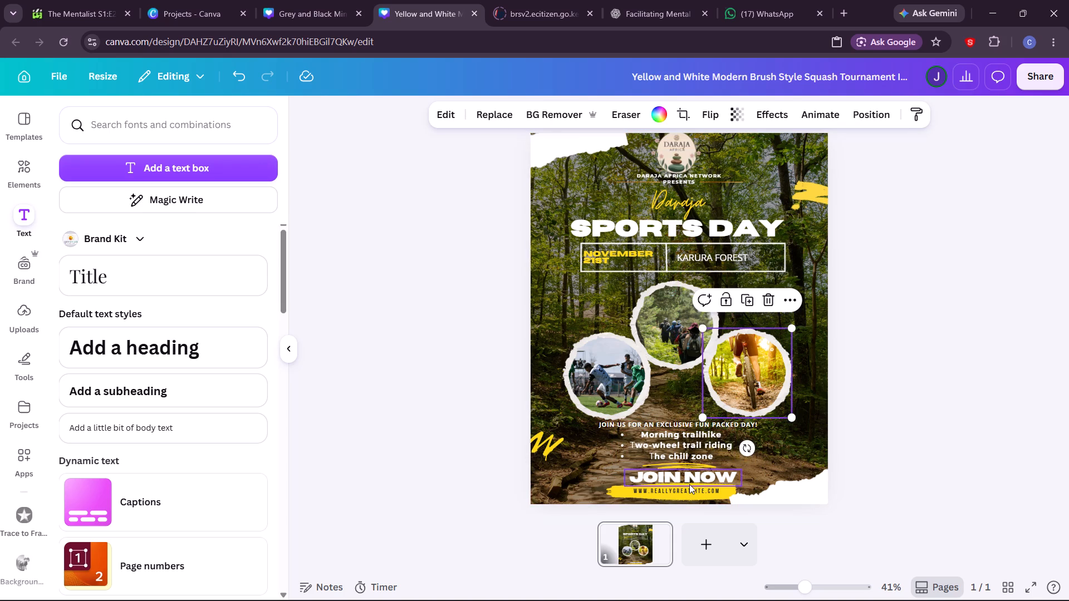
Nudge the white torn-paper shapes in the poster's bottom-right and top-left corners outward towards the page edges.
left_click_drag(788, 485, 794, 485)
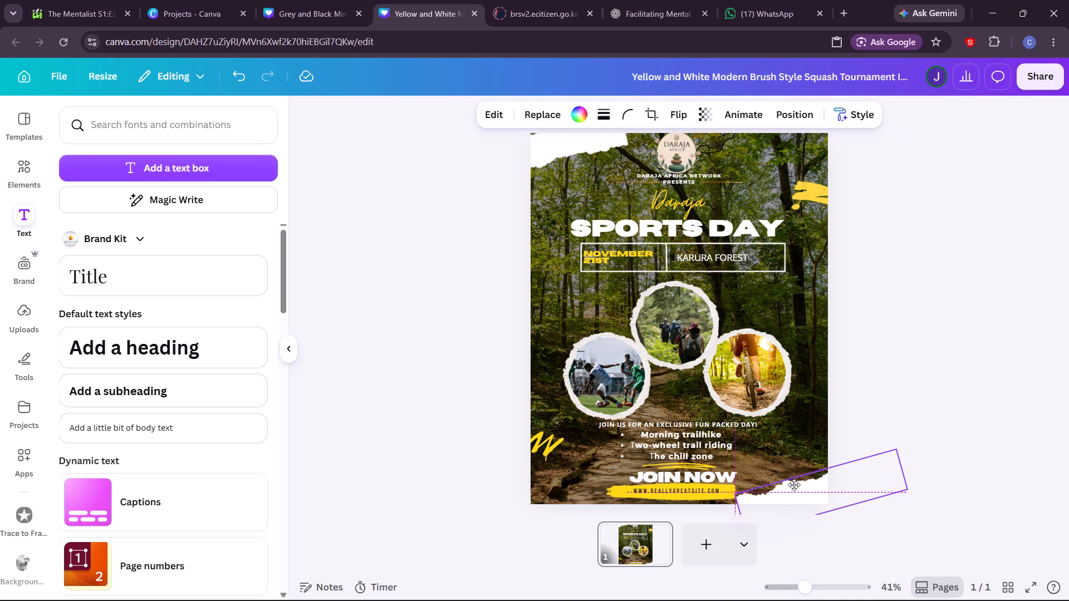
left_click_drag(794, 485, 797, 485)
left_click(880, 403)
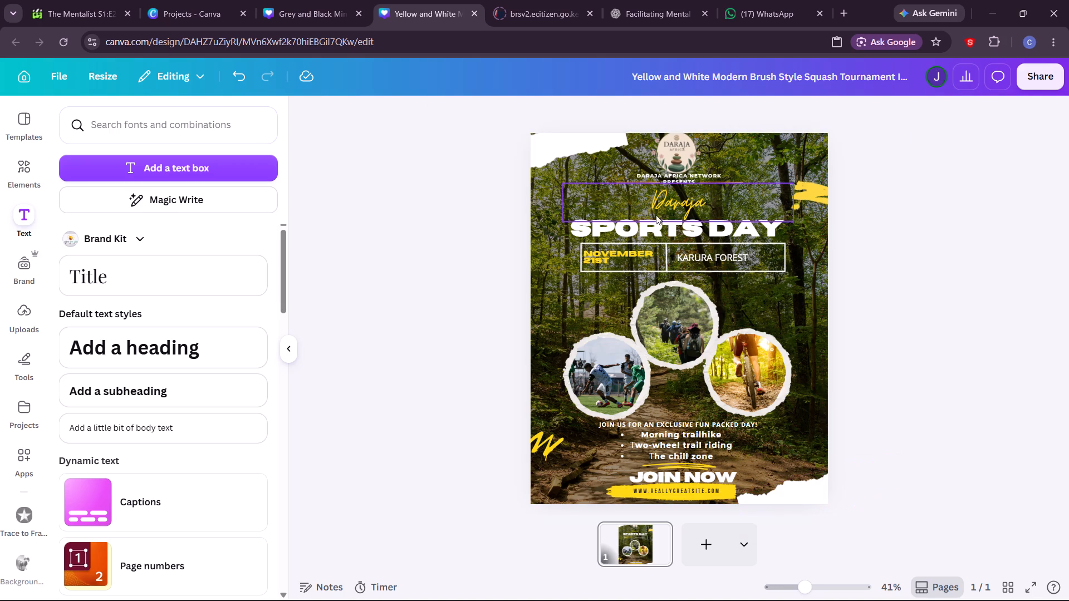
left_click_drag(544, 157, 538, 151)
left_click_drag(538, 151, 531, 156)
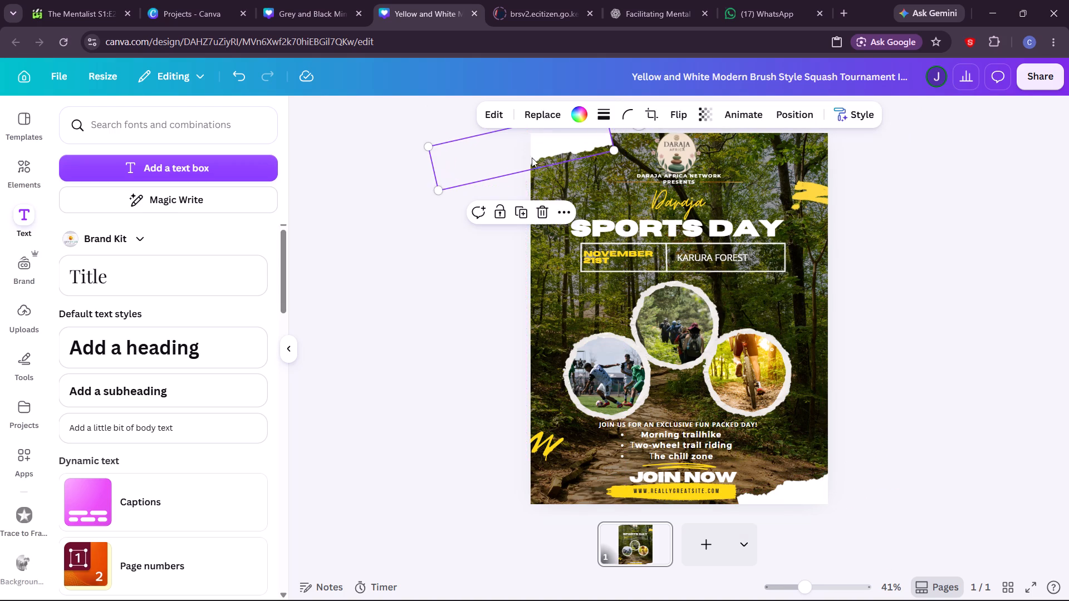
left_click(887, 267)
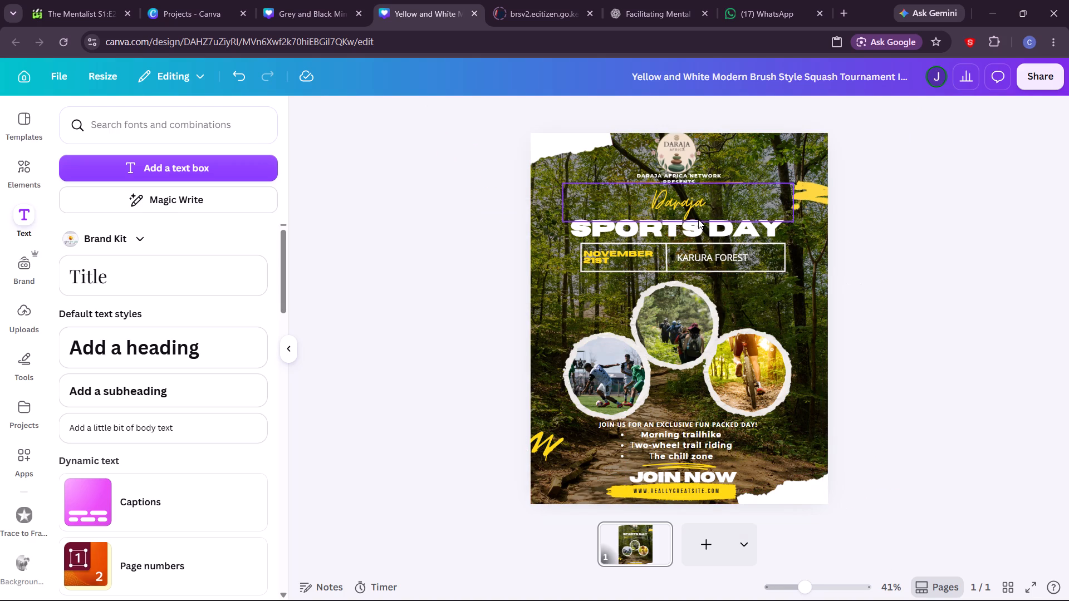
Move the "SPORTS DAY" title and the date and venue box slightly up and to the right.
left_click(674, 234)
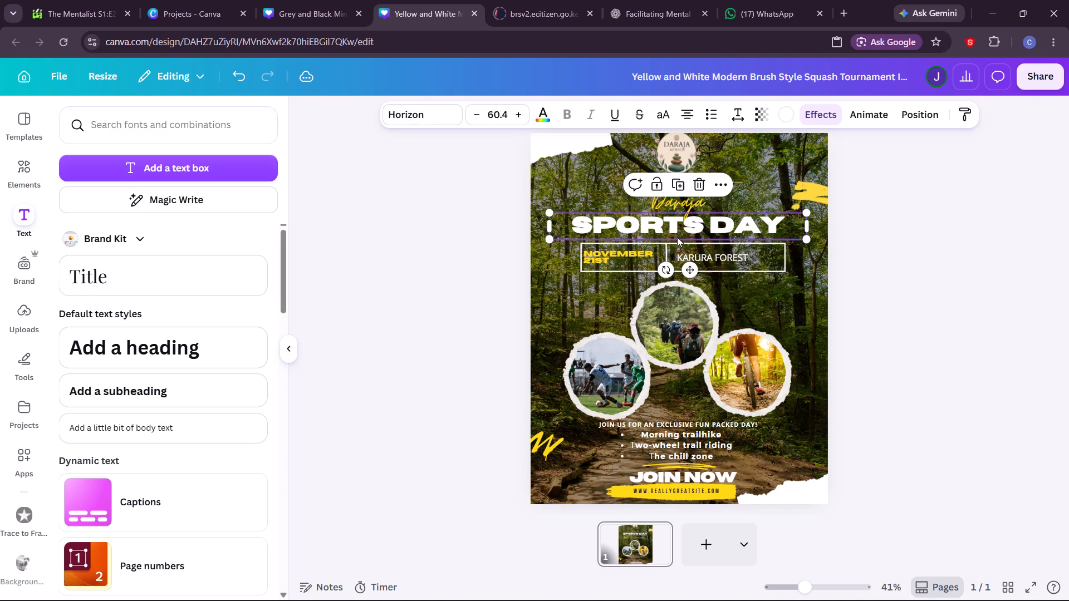
left_click(649, 259)
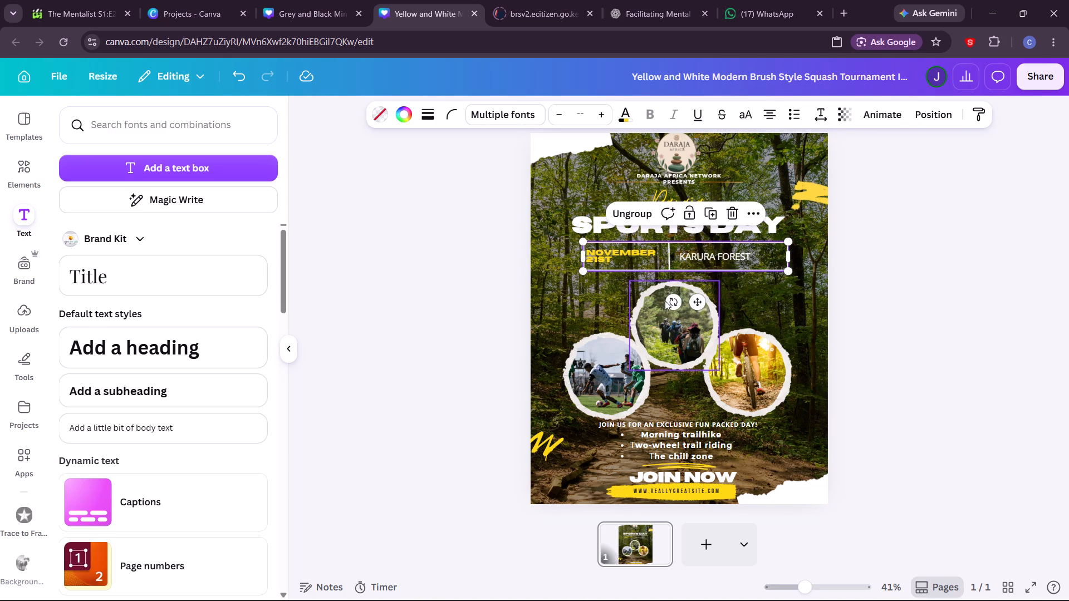
Raise the circular photos slightly towards the date box, starting with the hiking photo and the football photo.
left_click_drag(673, 324, 671, 314)
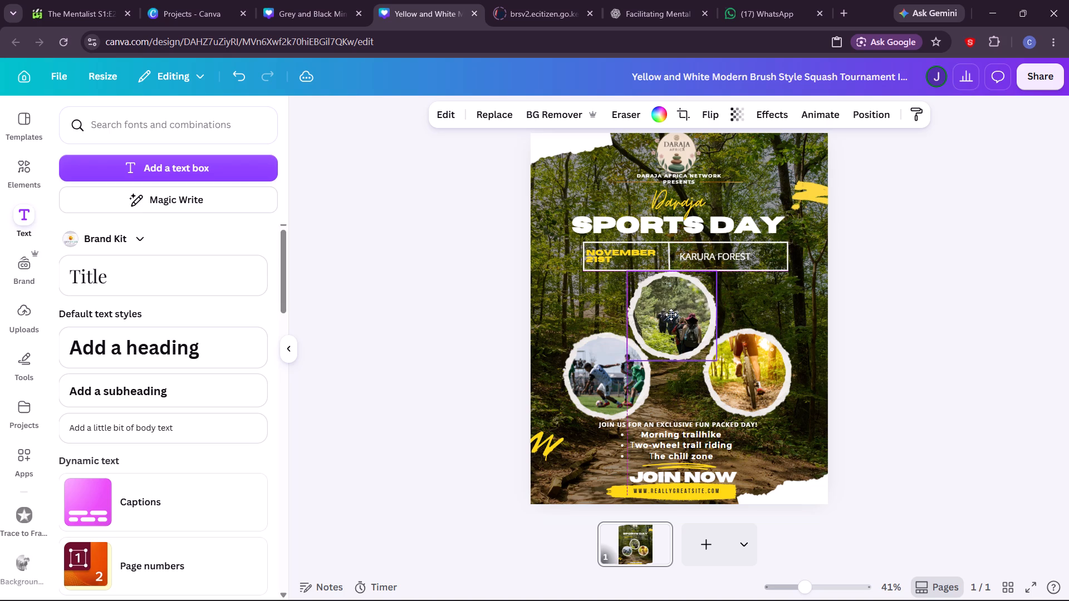
left_click_drag(671, 314, 672, 318)
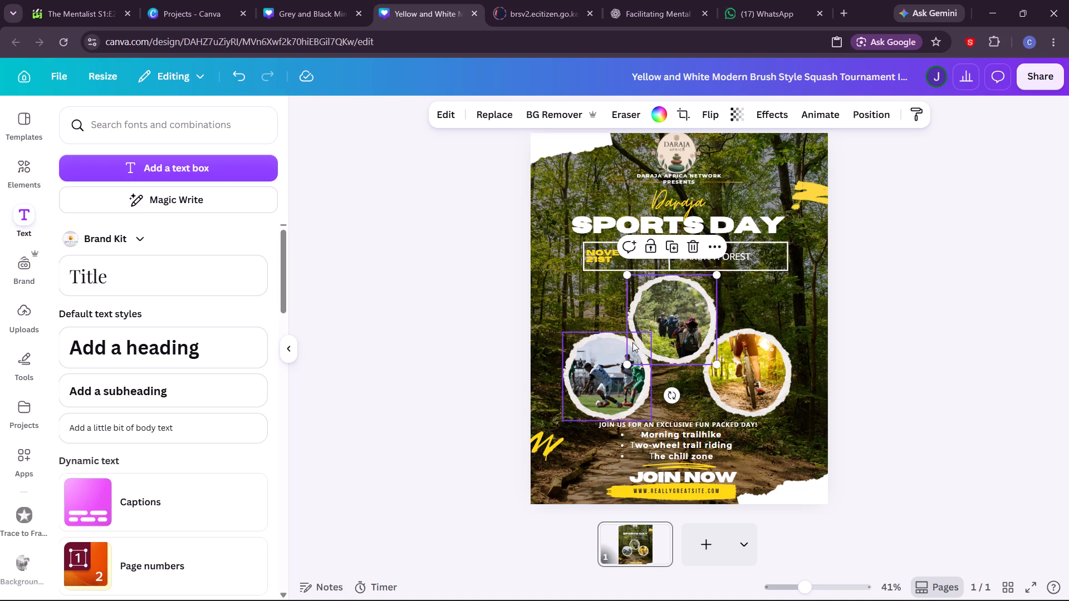
left_click(606, 357)
left_click(737, 369)
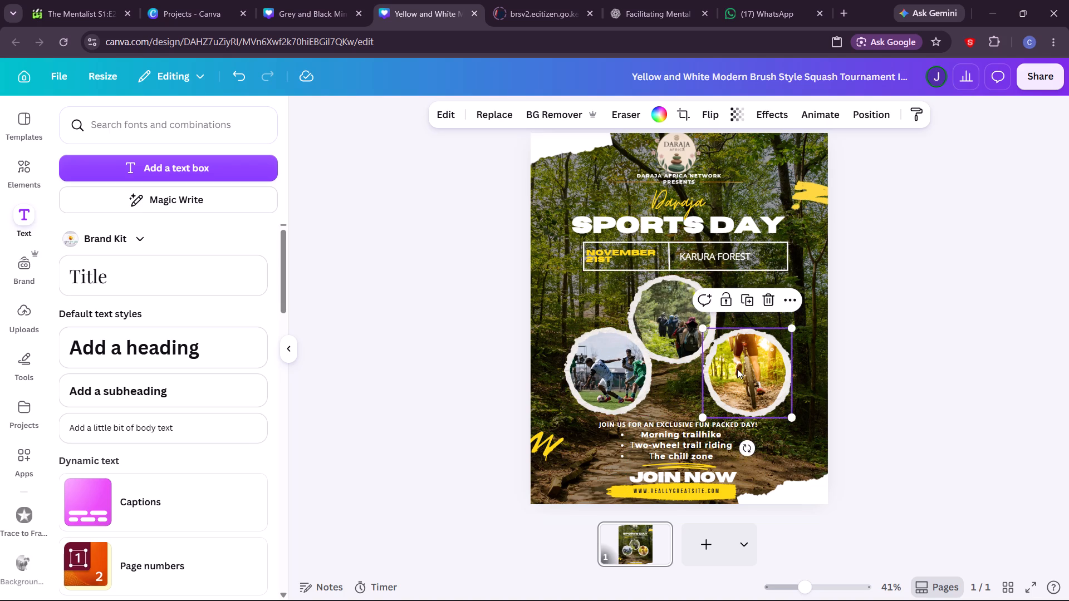
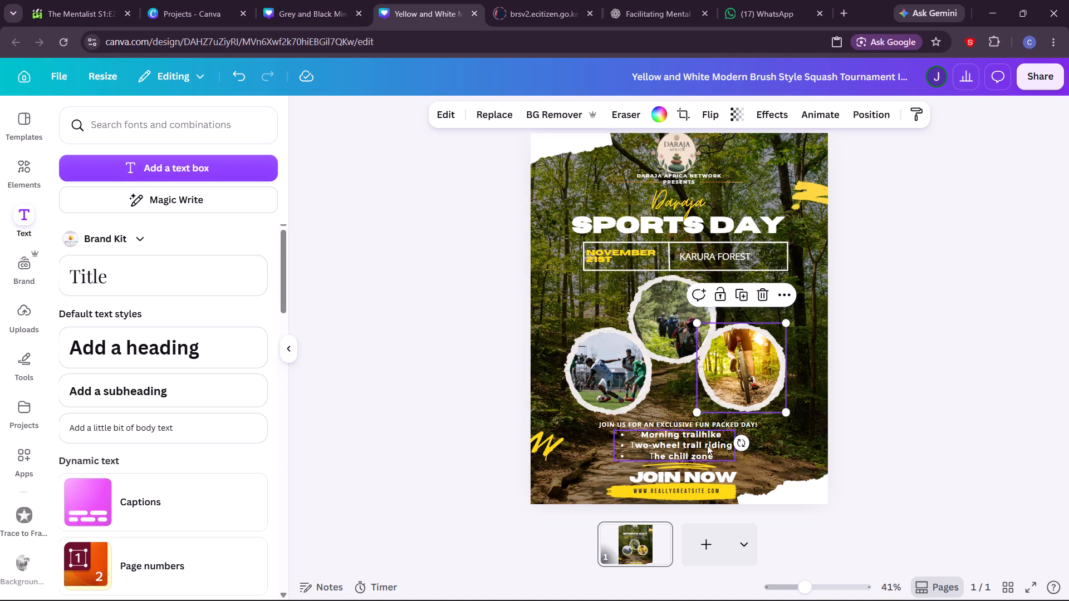
Shift the bulleted activities text box slightly to the left beneath the "Join us" line.
left_click_drag(711, 445, 704, 445)
Lower the yellow brush stroke and website text towards the poster's bottom edge, nudging the bottom torn-paper shape clear to the right.
left_click(728, 499)
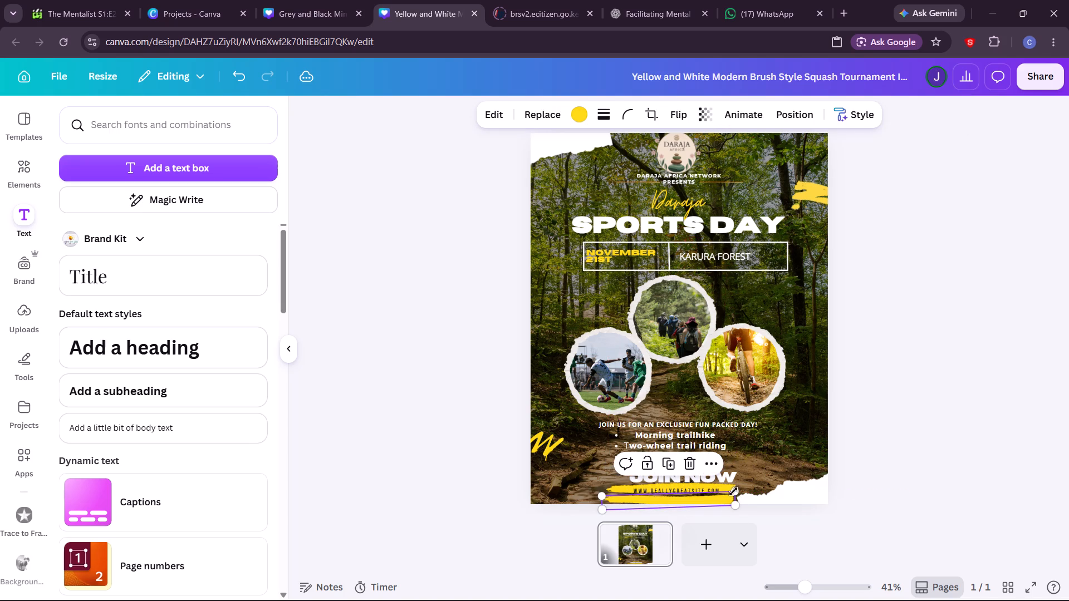
left_click(749, 480)
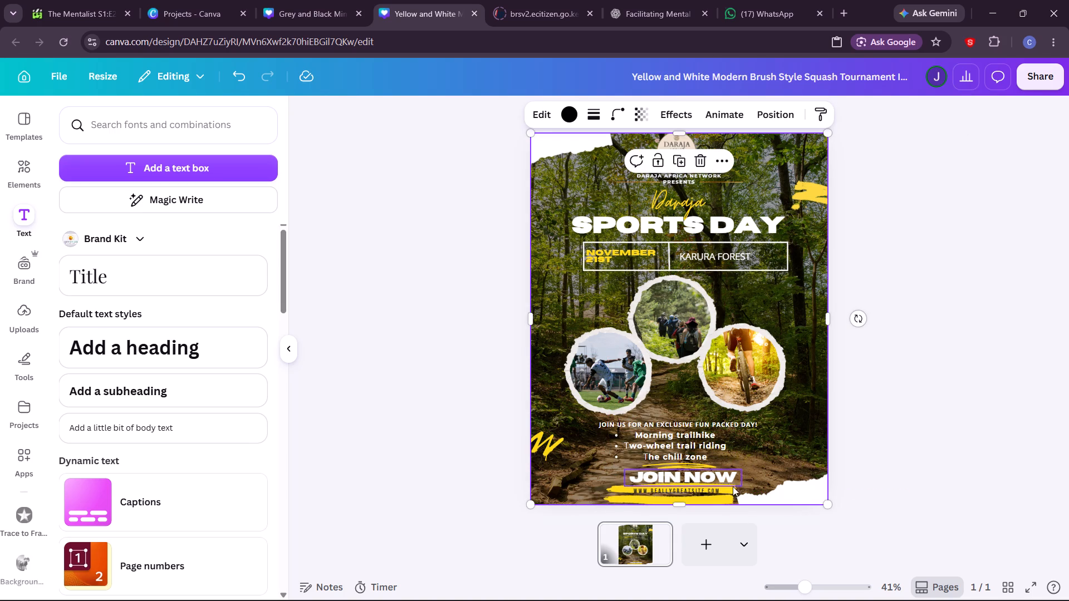
left_click_drag(730, 489, 728, 494)
left_click(710, 491)
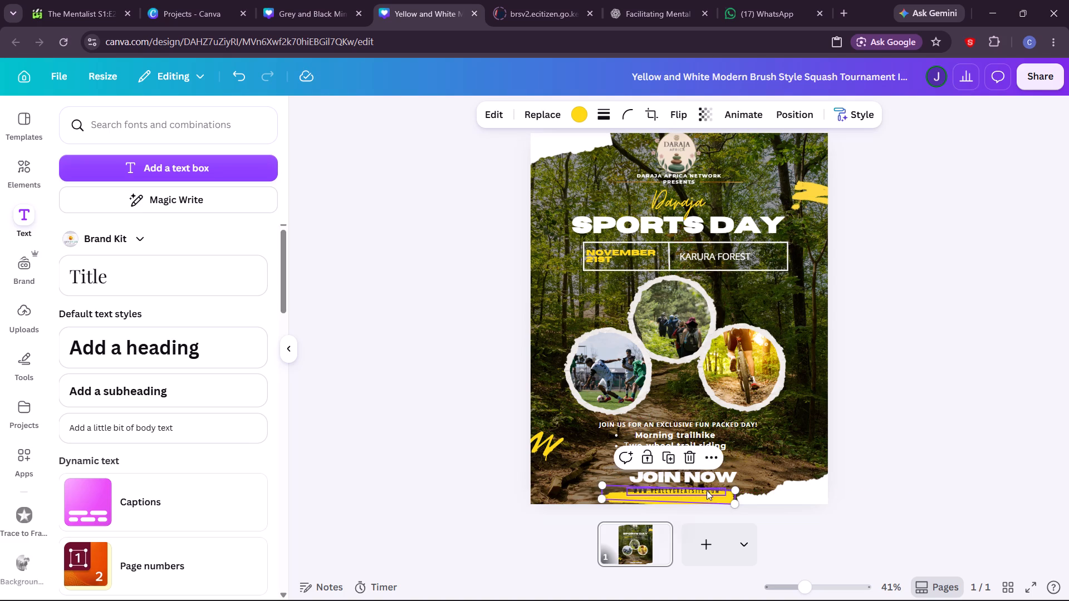
left_click(693, 490)
left_click_drag(693, 490, 693, 495)
left_click(748, 495)
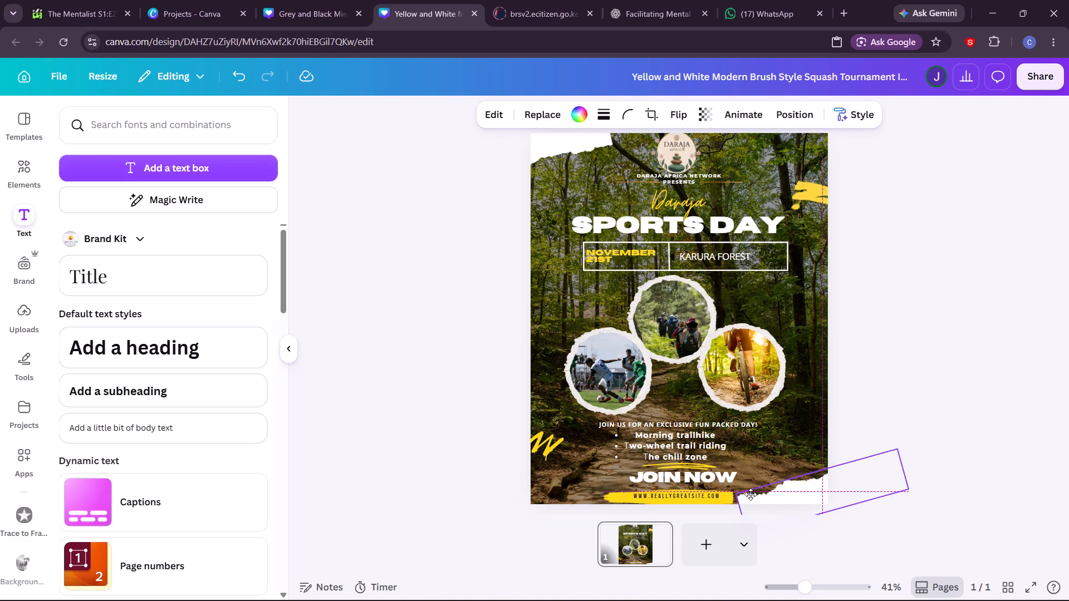
Move the "JOIN NOW" heading slightly down and left, and lower the thin yellow stroke above it.
left_click_drag(715, 478, 703, 481)
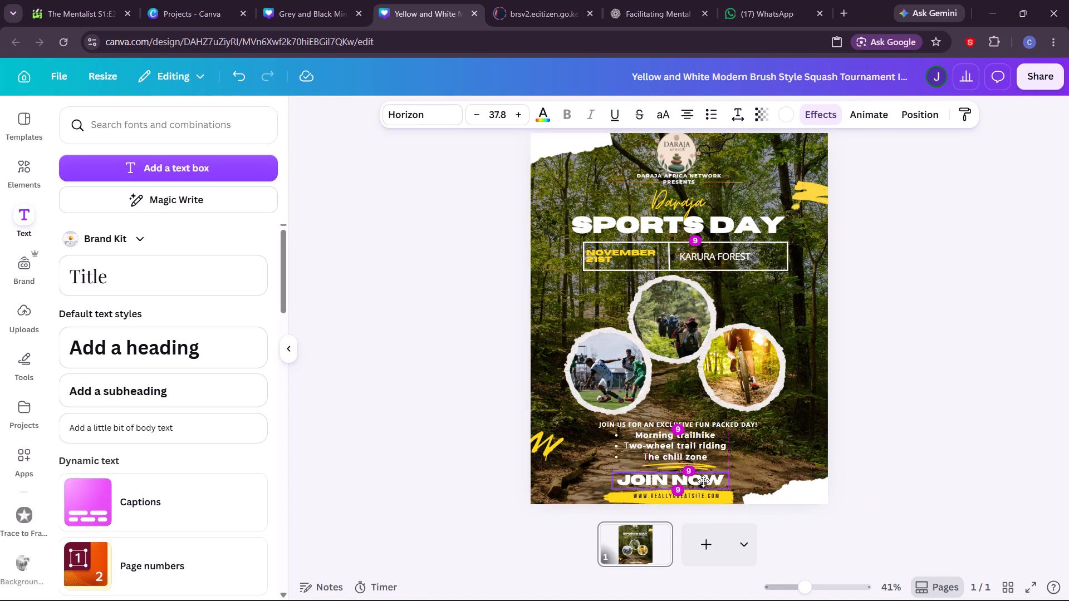
left_click_drag(703, 481, 707, 483)
left_click(698, 465)
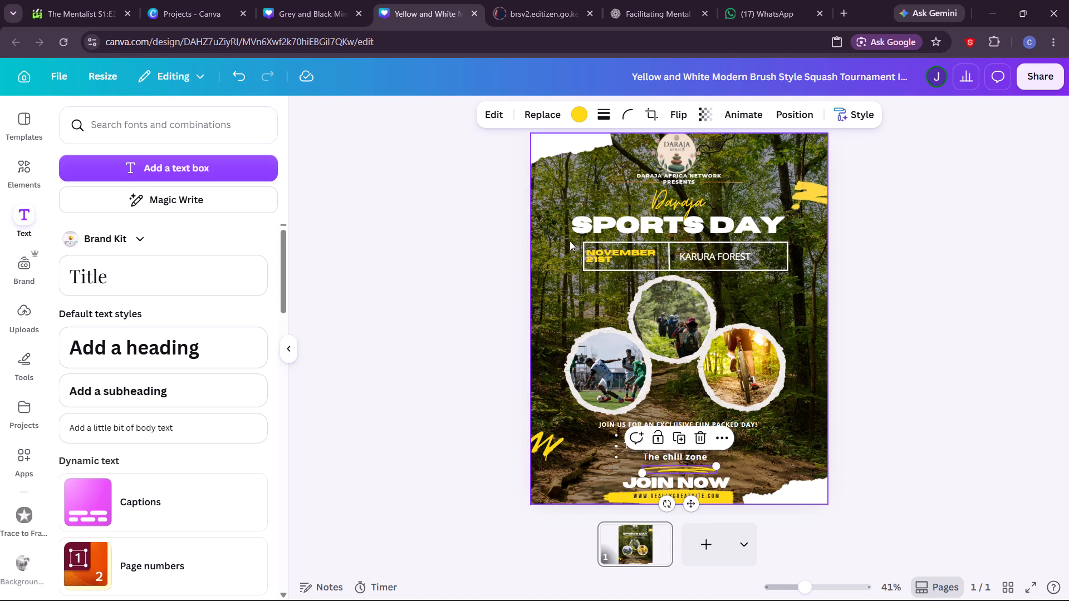
left_click(554, 187)
scroll(787, 330, "up", 1)
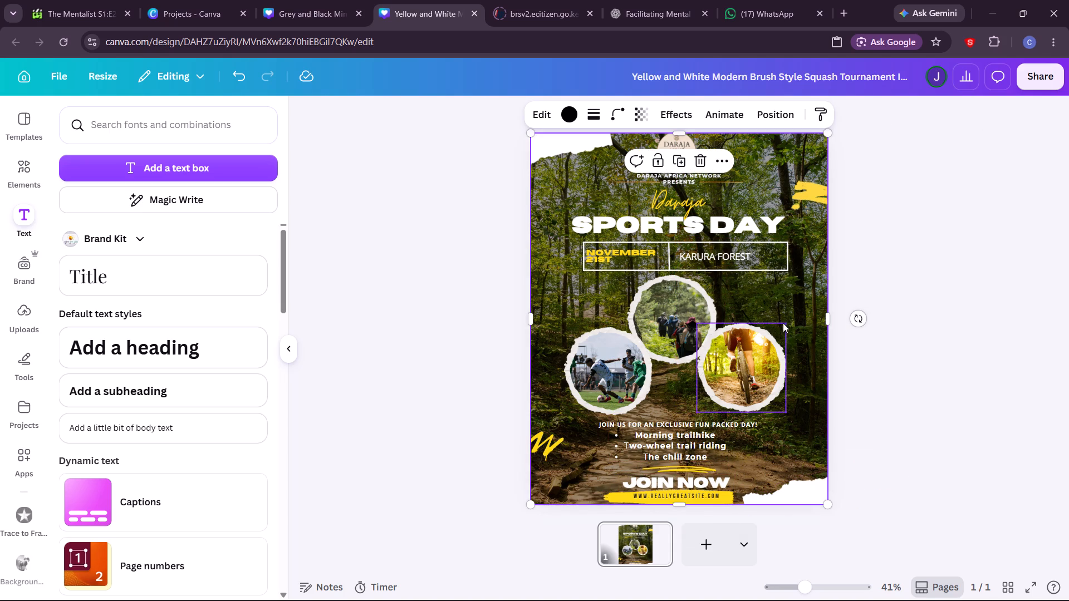
left_click(920, 206)
Nudge the Daraja Africa logo and the "DARAJA AFRICA NETWORK PRESENTS" group slightly downward at the top of the poster.
left_click(684, 156)
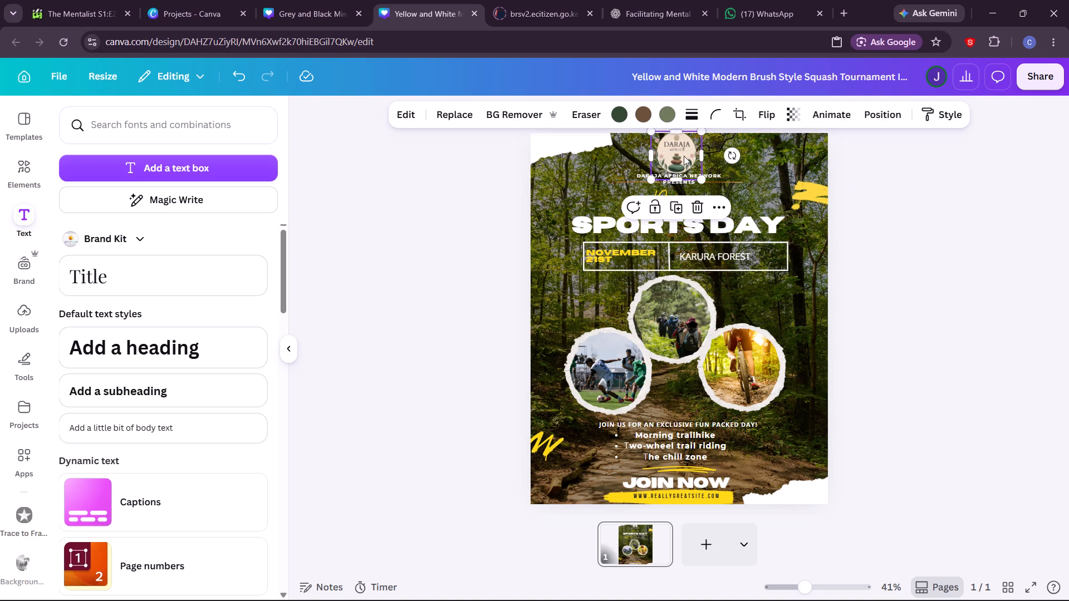
left_click(694, 160)
left_click(689, 156)
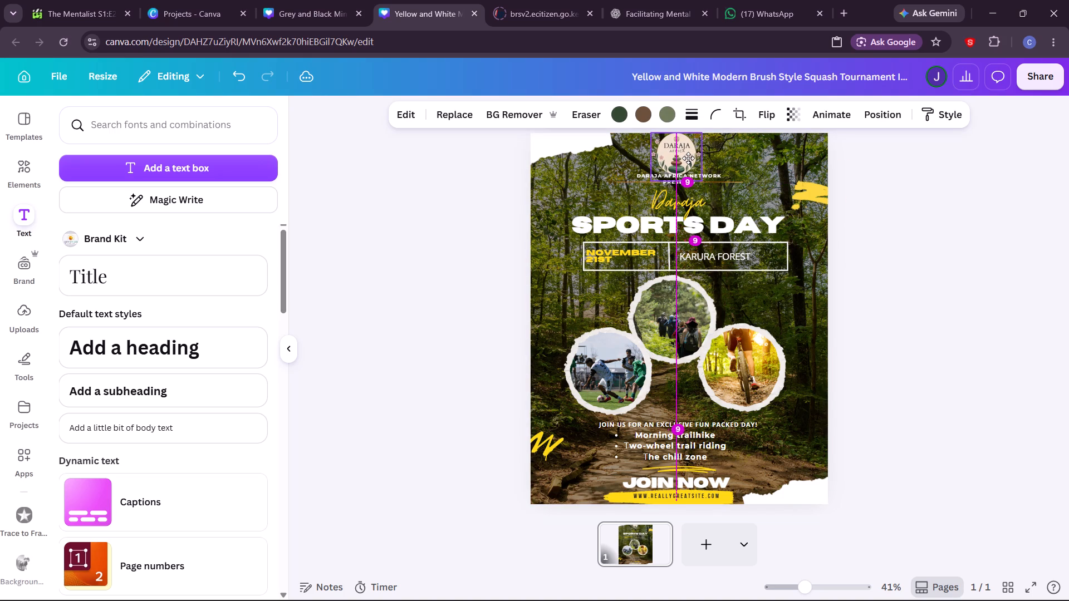
left_click(717, 183)
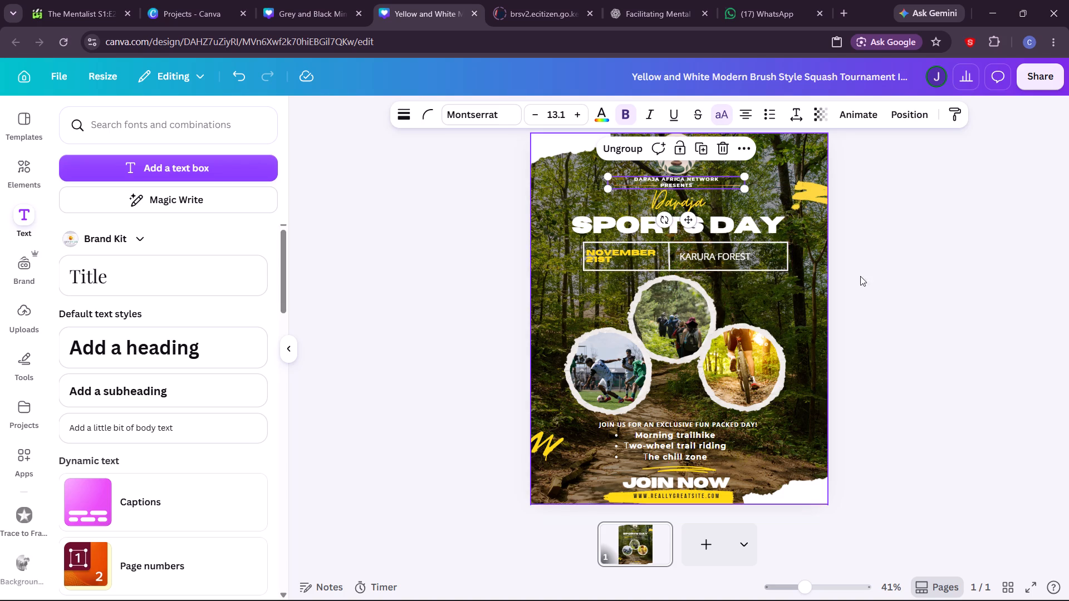
left_click(881, 264)
Move the "Daraja" script, the "SPORTS DAY" title and the date and venue box slightly down.
left_click(683, 207)
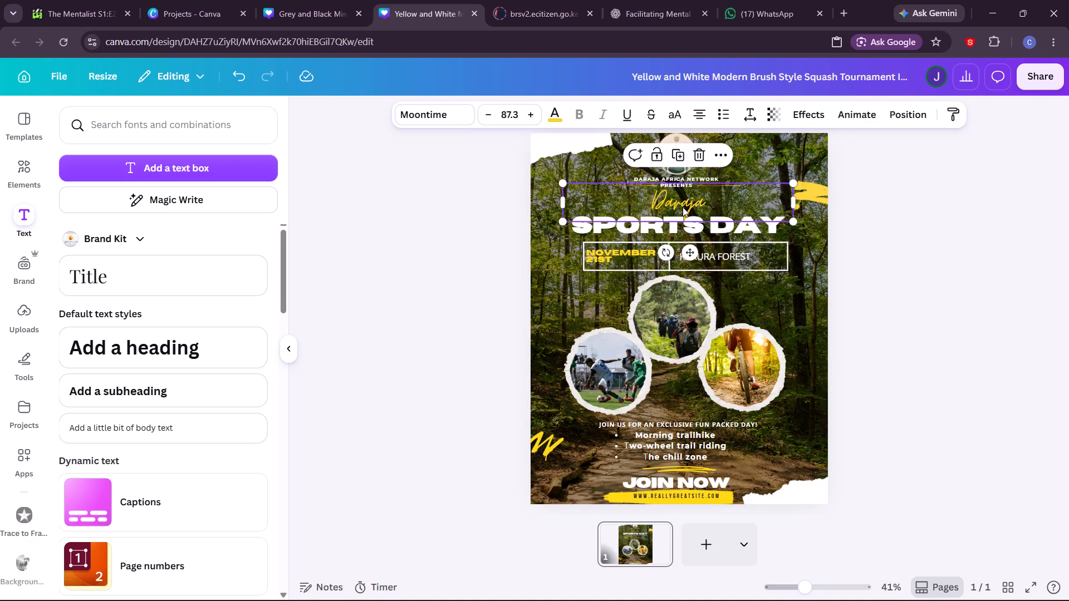
left_click(690, 230)
left_click(686, 208)
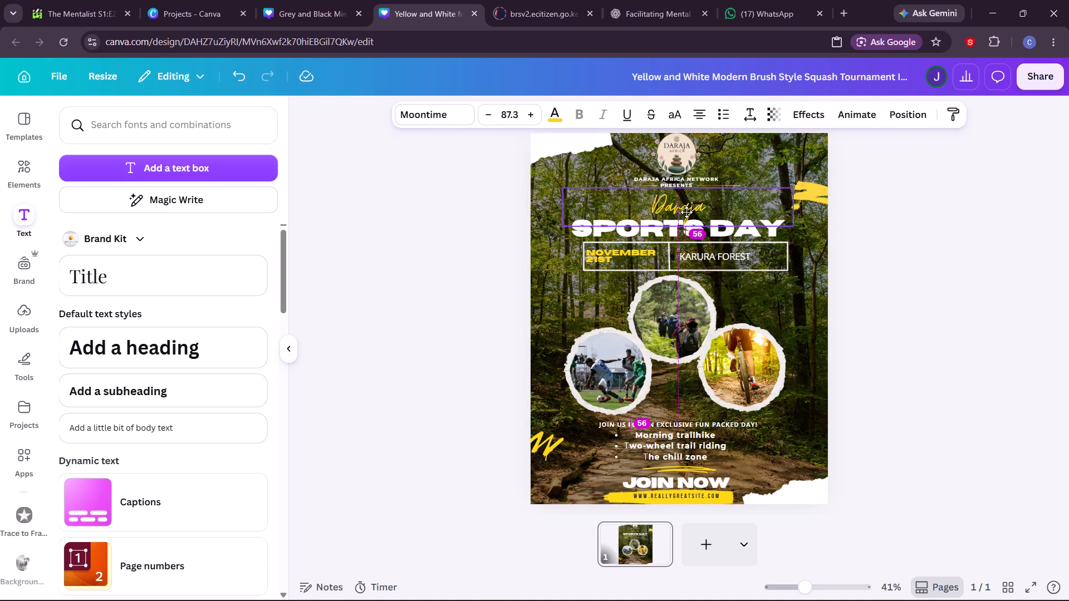
left_click(694, 258)
double_click(718, 258)
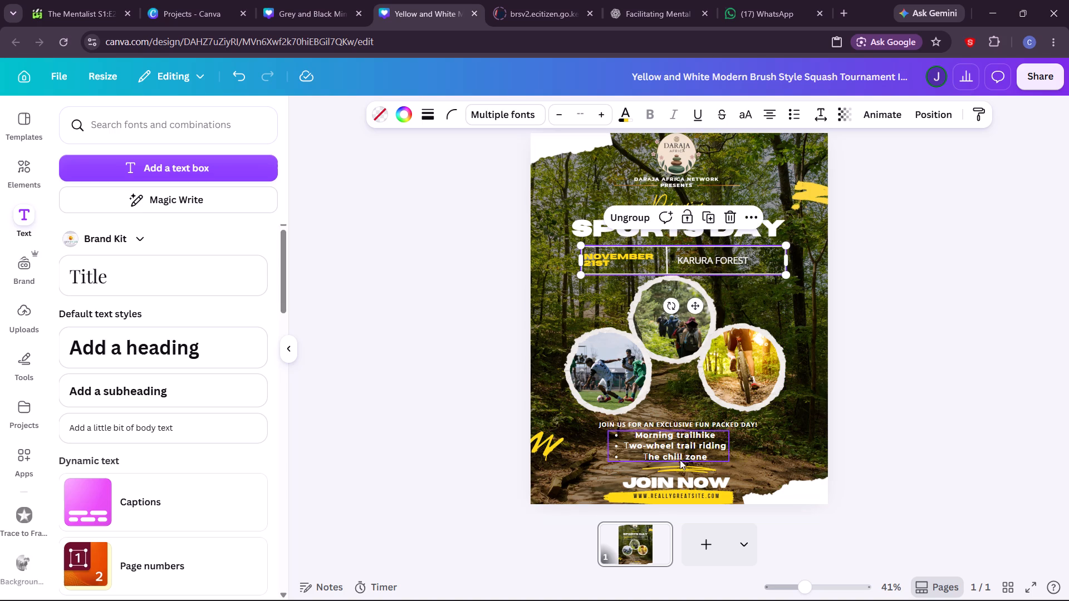
Nudge the website text slightly lower on its yellow brush stroke.
left_click(689, 496)
left_click(705, 495)
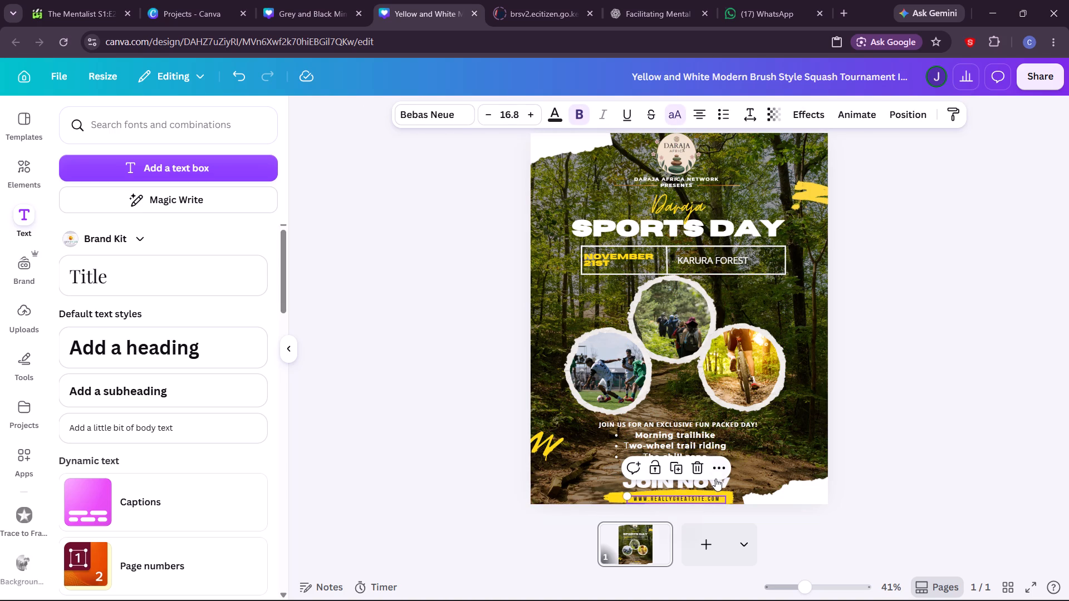
Change the "JOIN NOW" heading to "JOIN US".
left_click(716, 478)
left_click(732, 484)
left_click(728, 480)
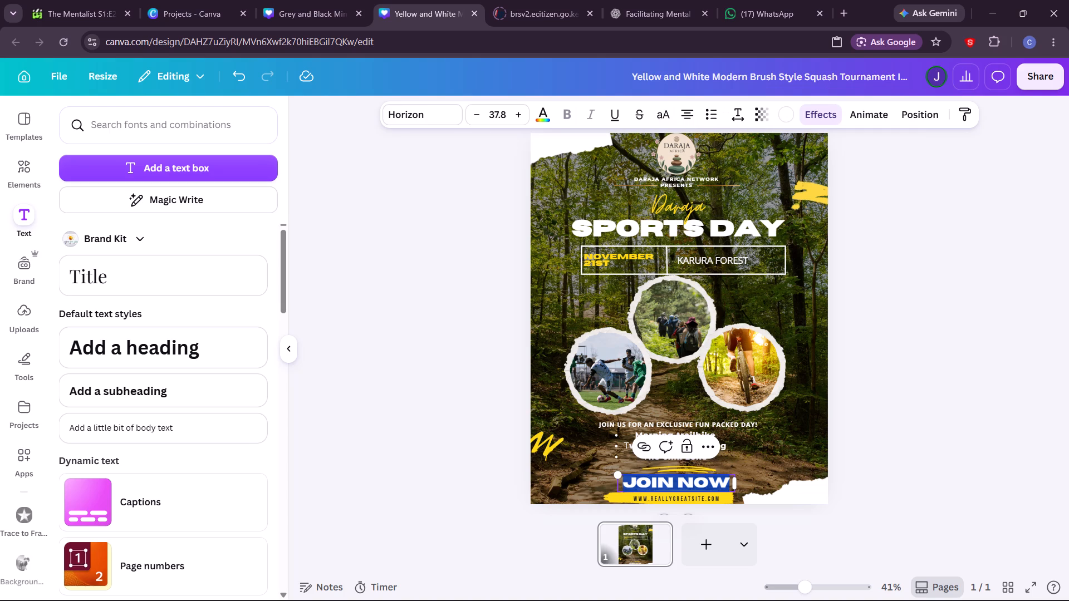
left_click(728, 480)
key("BackSpace")
key("BackSpace")
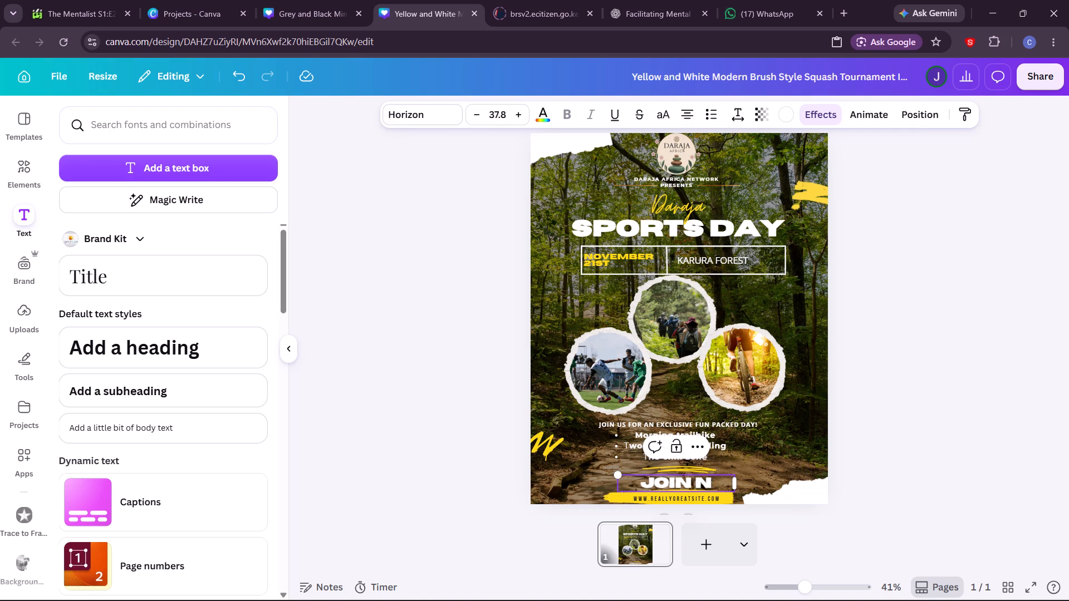
key("BackSpace")
key("BackSpace")
key("space")
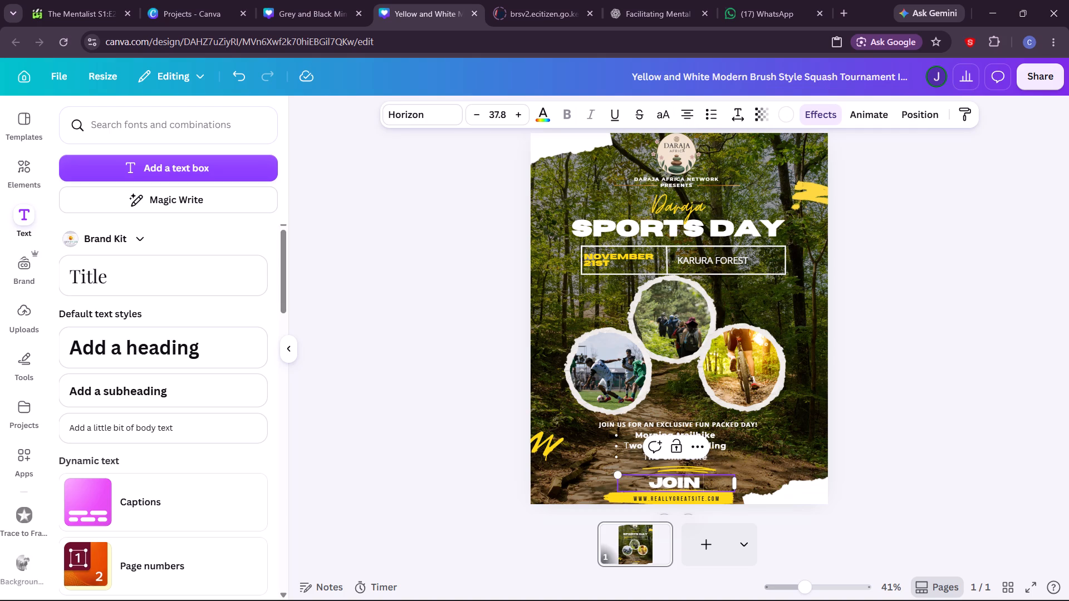
type("us")
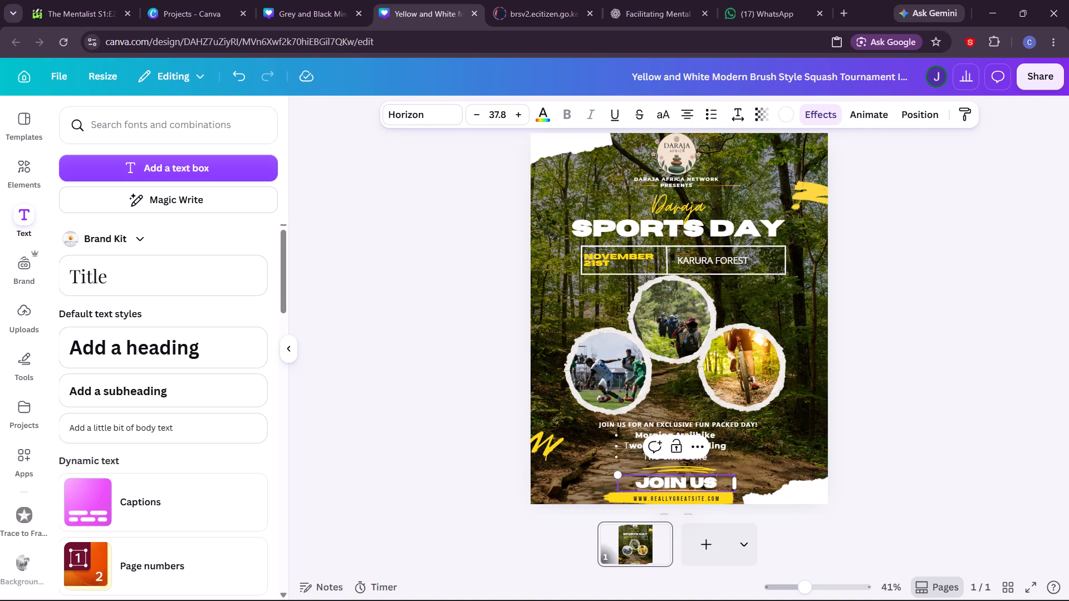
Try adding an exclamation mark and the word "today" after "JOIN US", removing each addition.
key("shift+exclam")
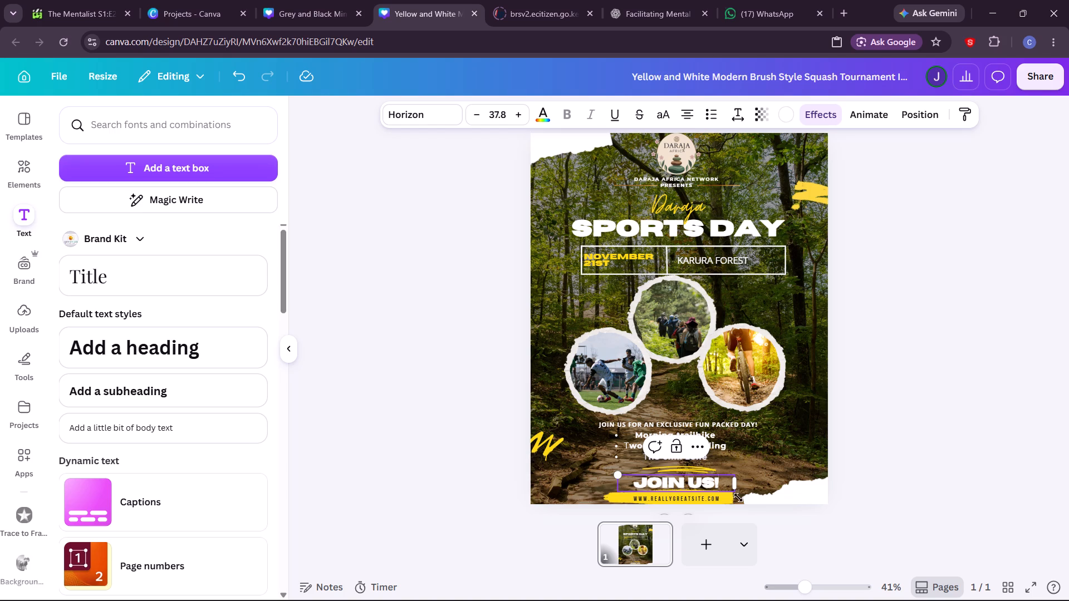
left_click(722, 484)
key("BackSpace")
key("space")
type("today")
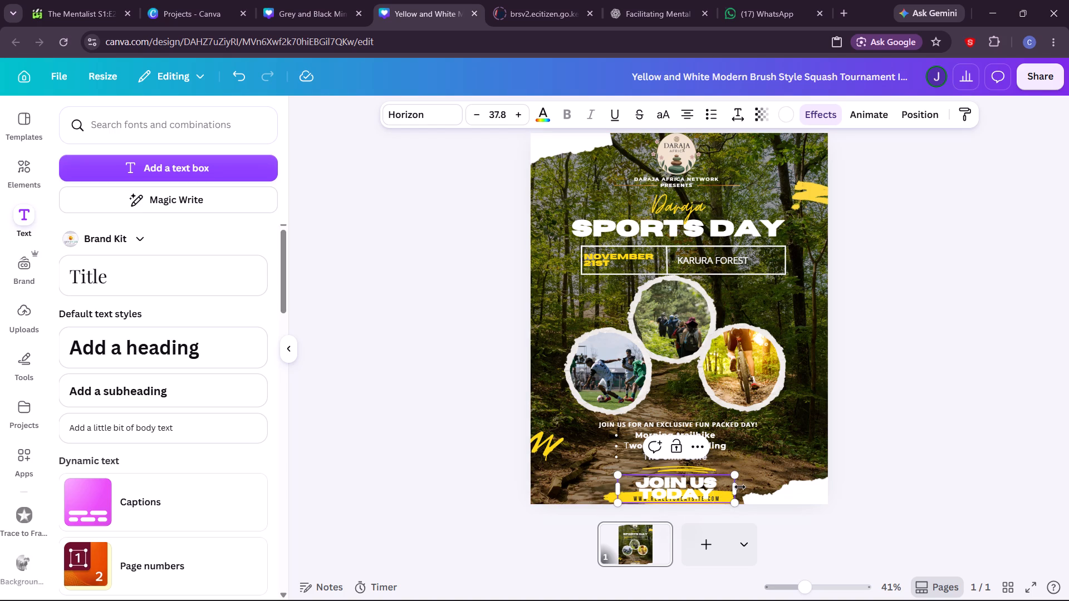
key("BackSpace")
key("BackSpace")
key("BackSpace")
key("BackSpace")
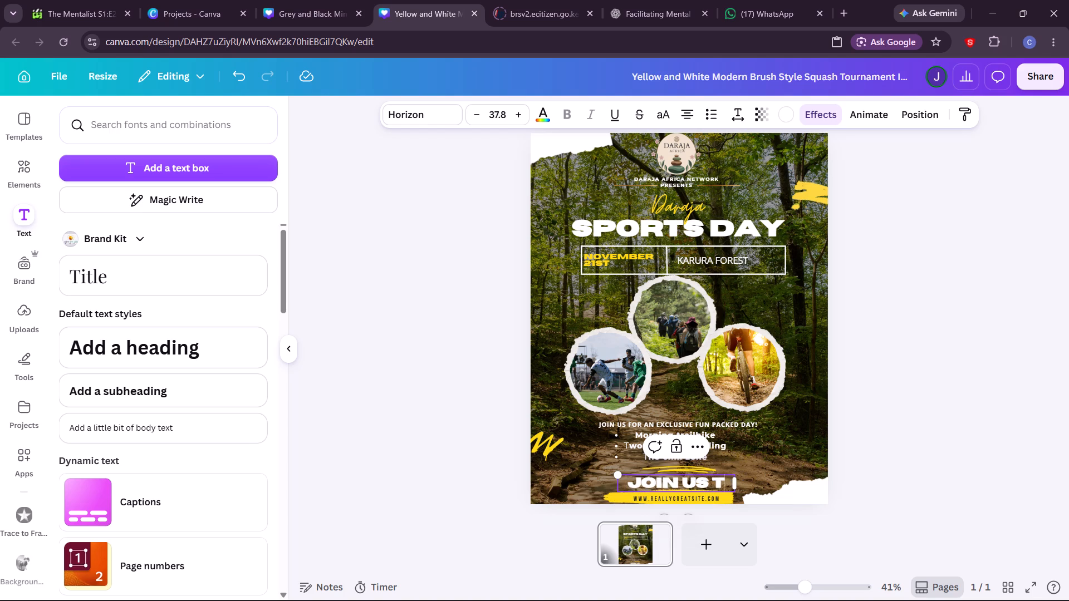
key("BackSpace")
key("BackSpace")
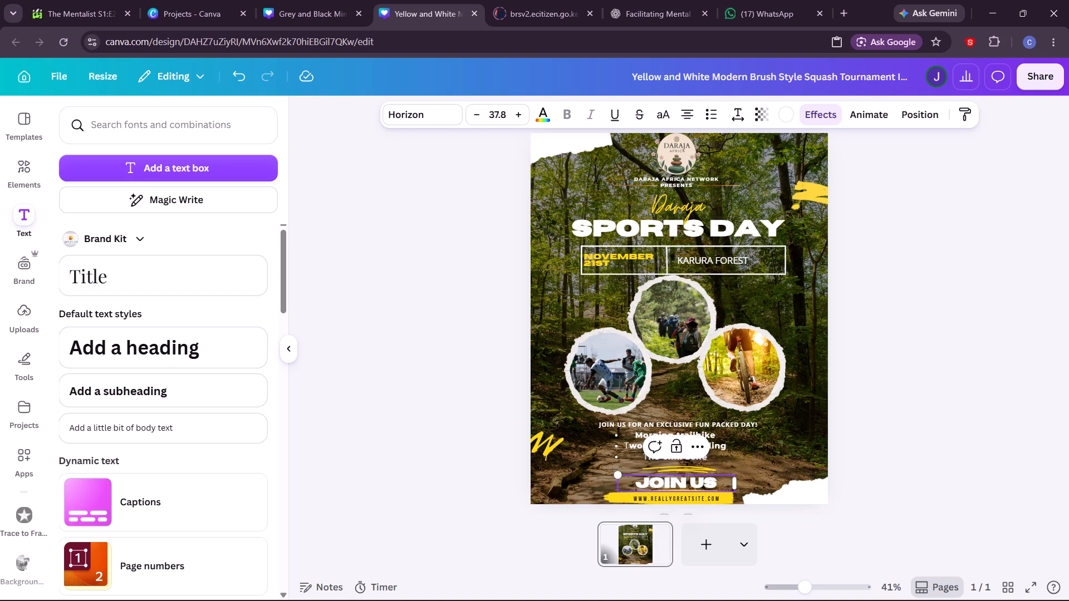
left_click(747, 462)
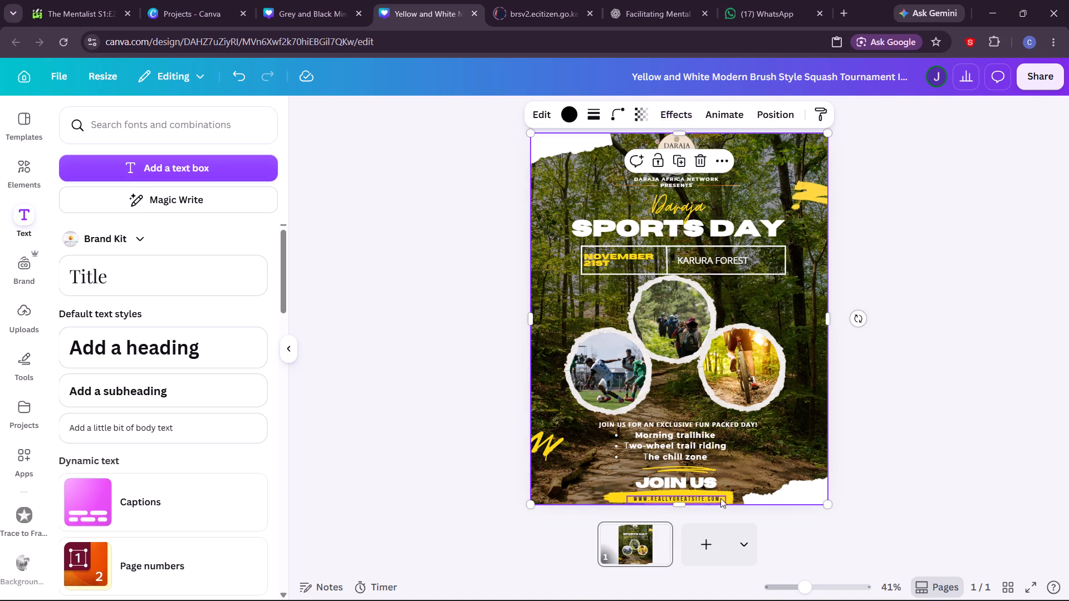
Clear the placeholder website text on the yellow brush stroke and turn off its uppercase formatting.
left_click(721, 499)
left_click(719, 497)
key("BackSpace")
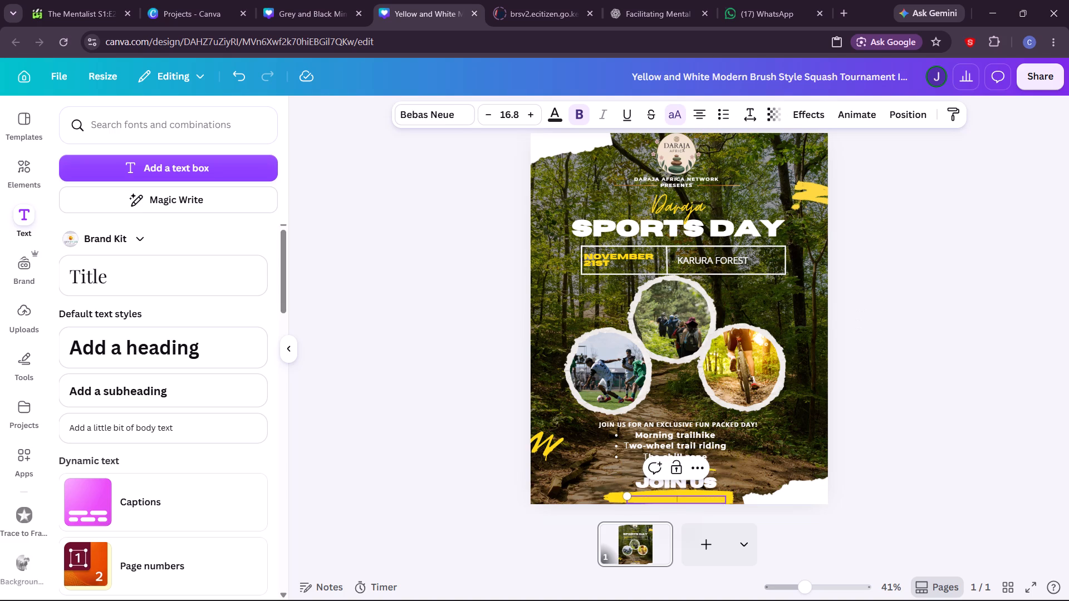
type("dara")
key("BackSpace")
key("BackSpace")
key("BackSpace")
type("DAR")
key("BackSpace")
key("BackSpace")
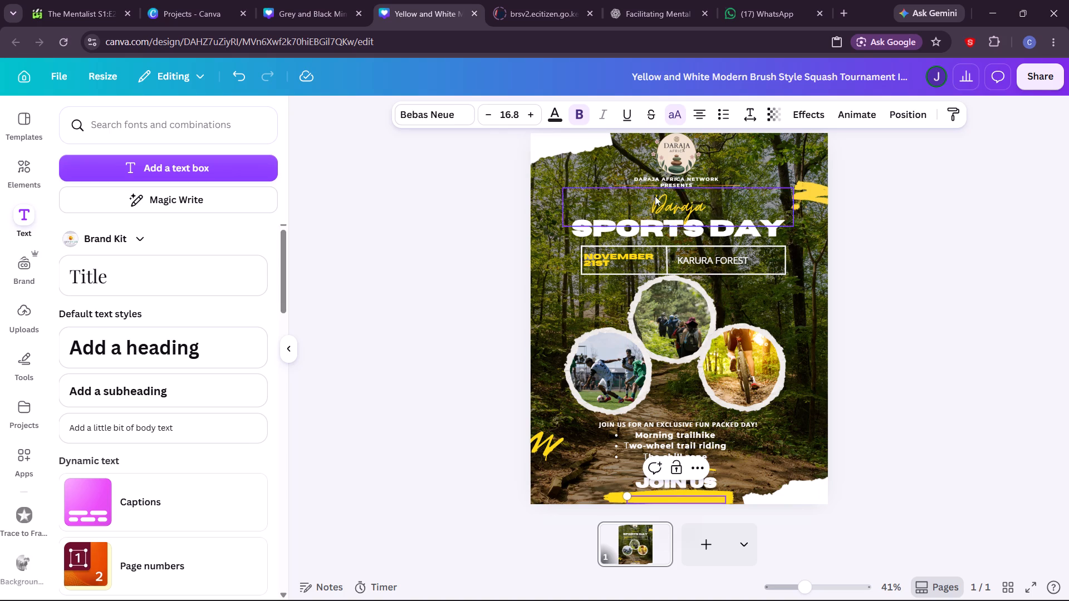
left_click(676, 115)
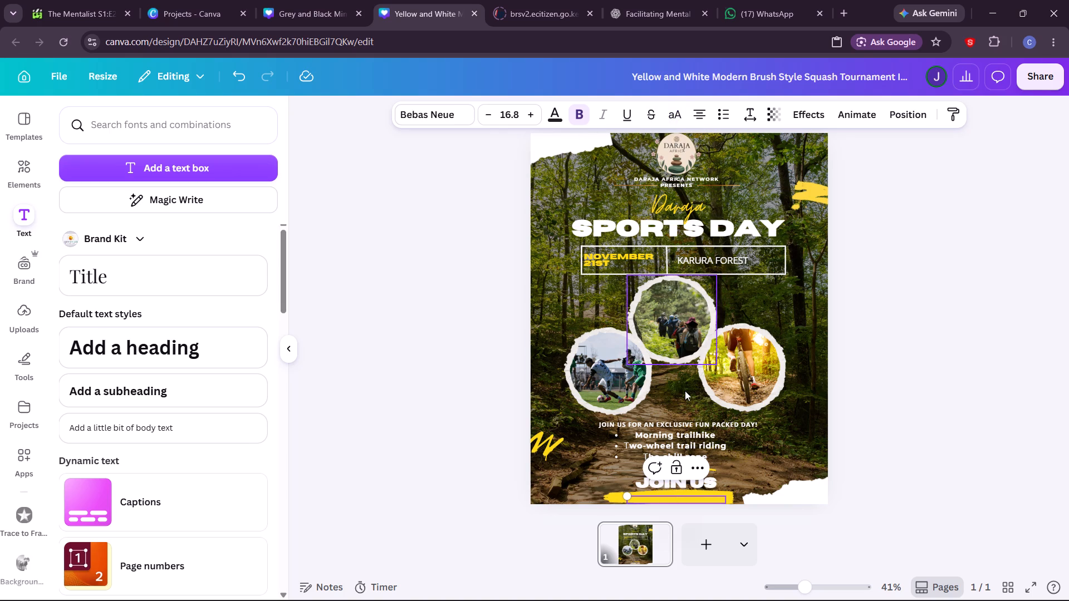
Enter "daraja_africa_network" as the text on the yellow brush stroke.
type("dara")
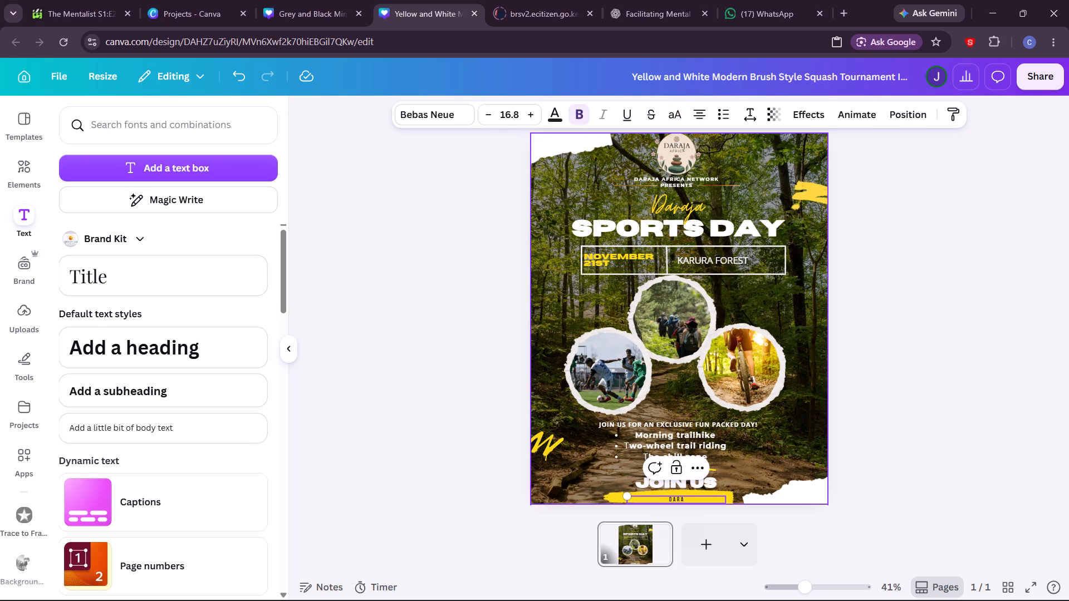
type("ja")
key("minus")
key("BackSpace")
key("shift+underscore")
key("n")
key("BackSpace")
type("africa")
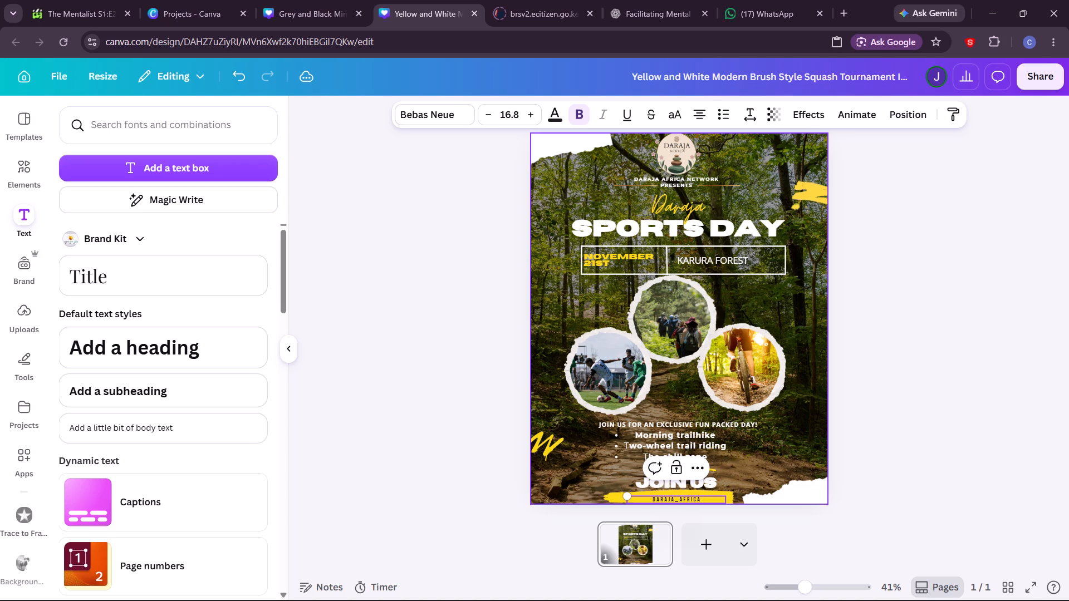
key("shift+underscore")
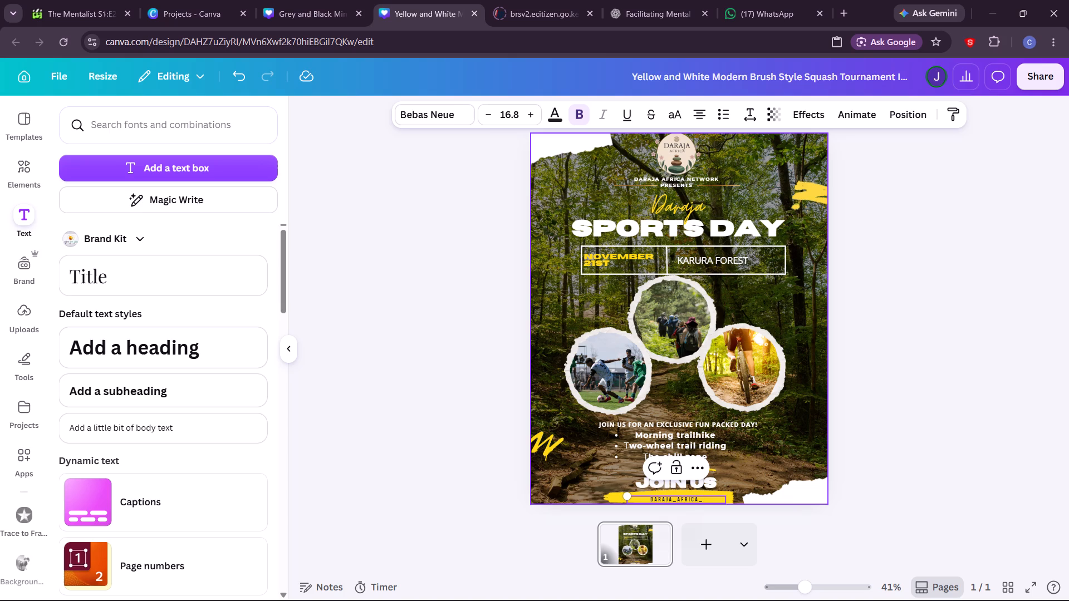
type("network")
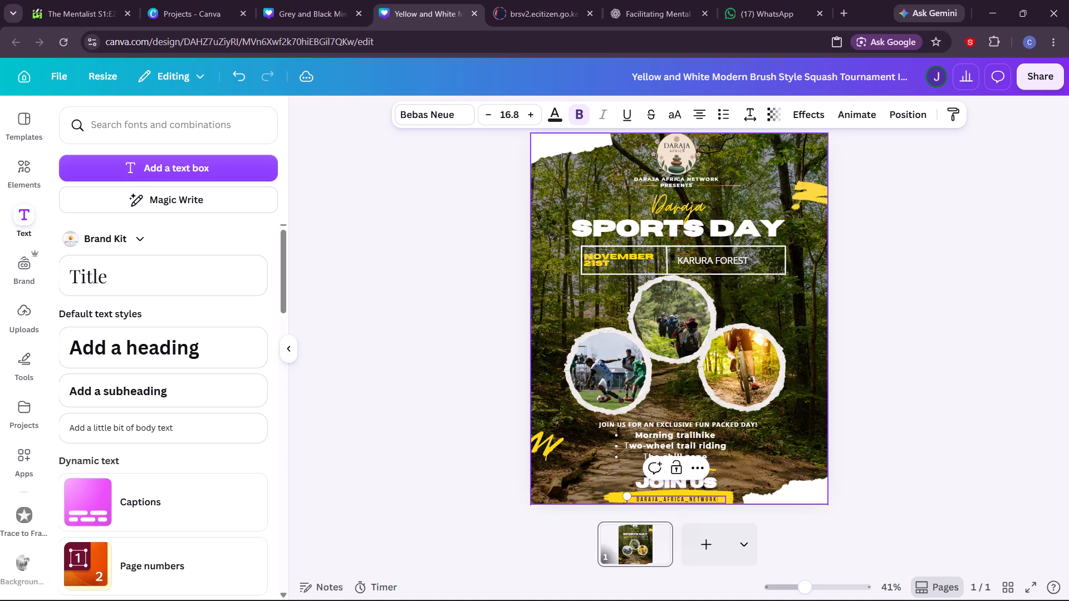
Set the font of the "daraja_africa_network" text to Open Sans.
left_click(421, 113)
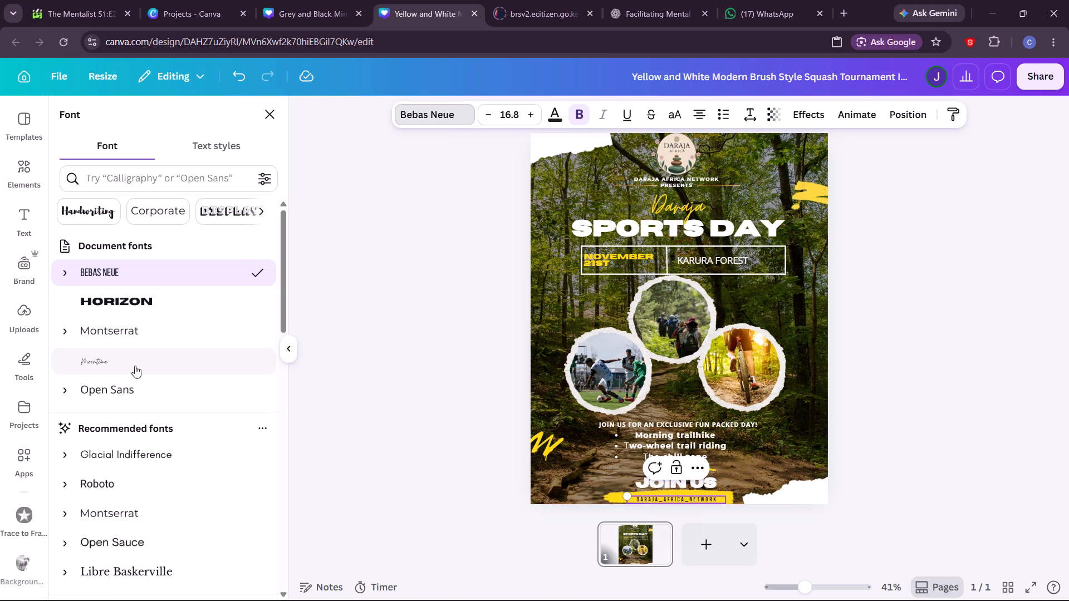
left_click(137, 392)
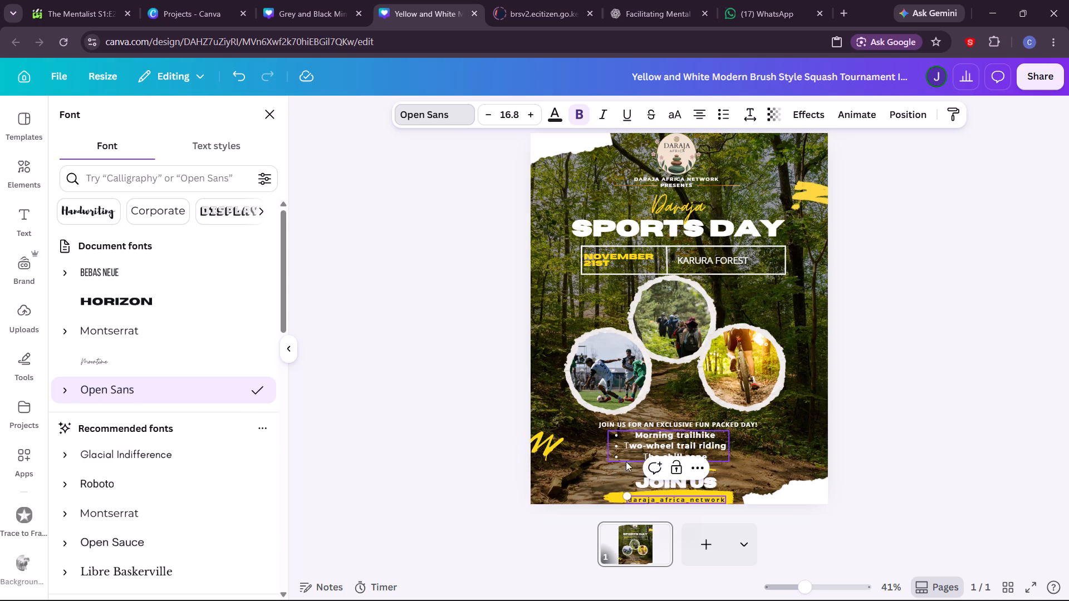
Insert an "@" before "daraja_africa_network" and widen its text box so the handle fits on one line.
left_click(731, 496)
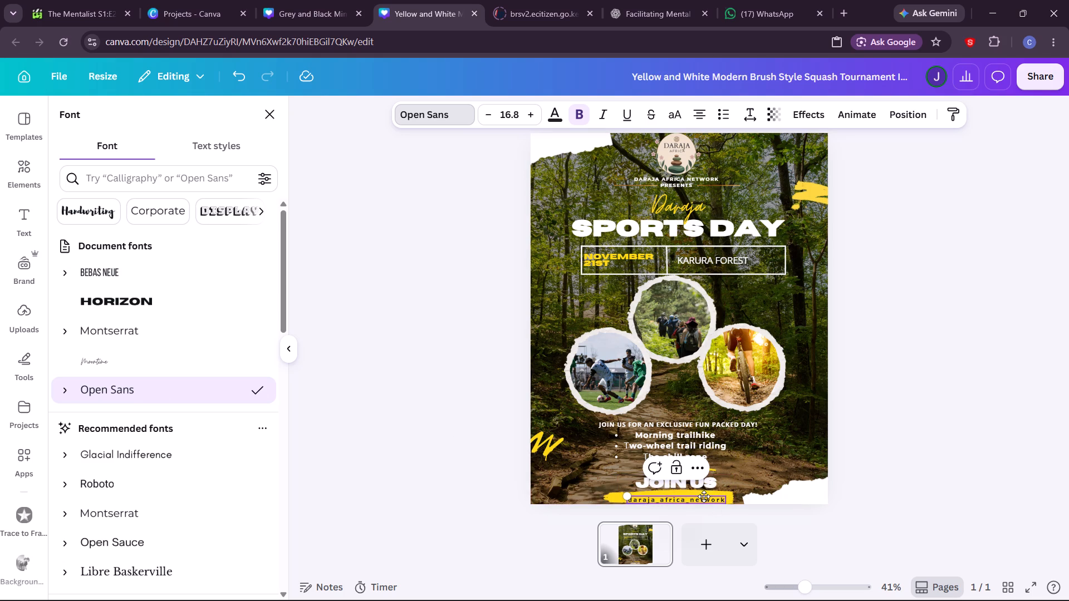
left_click(795, 515)
left_click(679, 499)
key("Left")
key("Left")
key("Left")
key("Left")
key("Left")
key("Left")
key("Left")
key("Left")
key("Left")
key("Left")
key("Left")
key("Left")
key("Left")
key("Left")
key("Left")
key("Left")
key("shift+at")
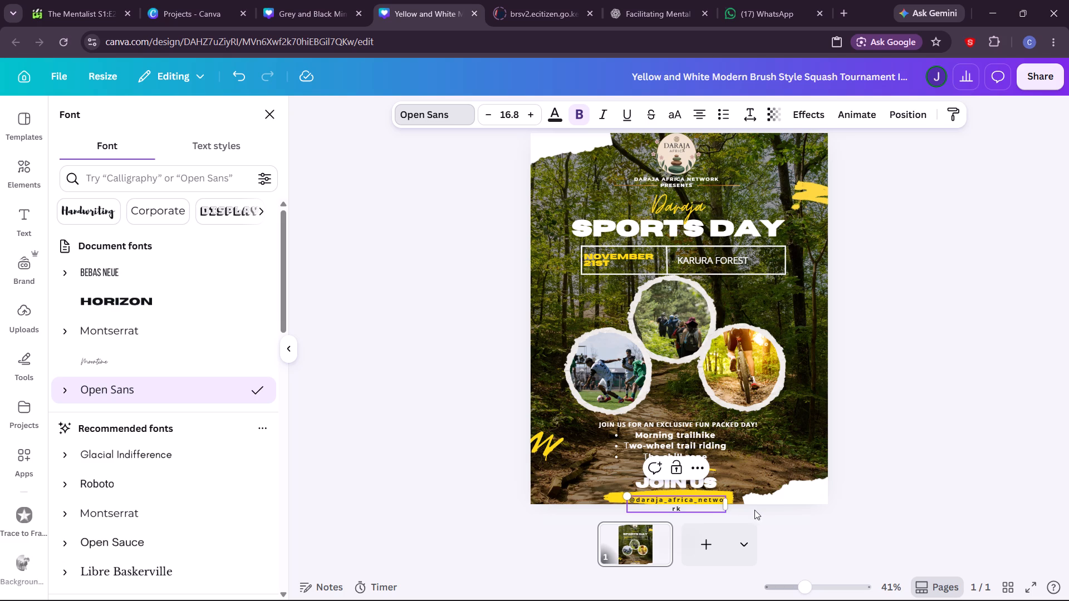
left_click_drag(729, 504, 739, 501)
left_click(874, 481)
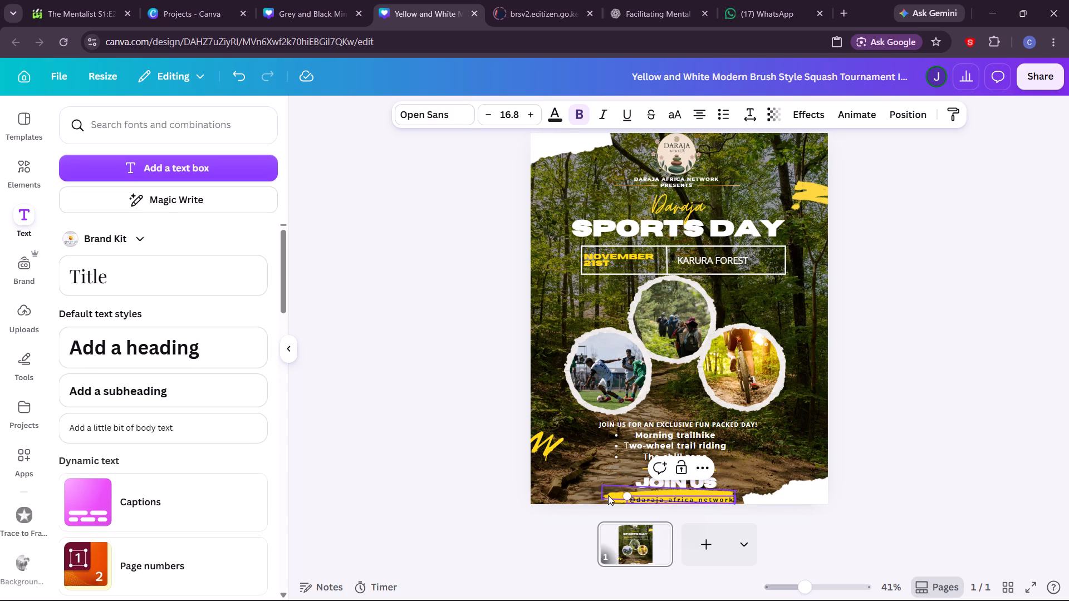
Group the yellow brush strokes behind the handle and shift the group slightly right to sit behind the text.
left_click(608, 495)
left_click(609, 497)
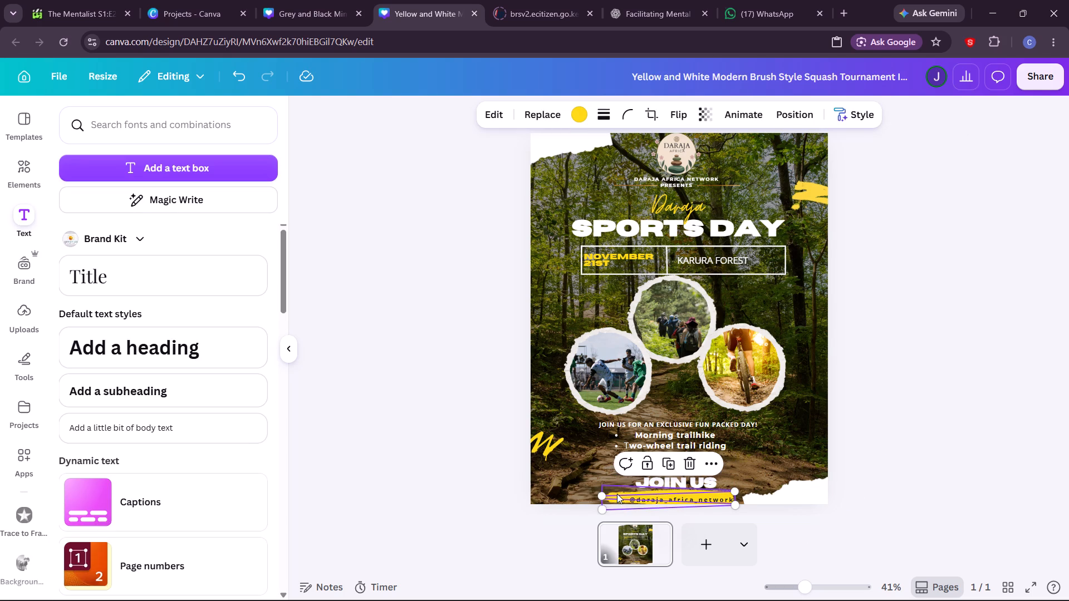
left_click(617, 494)
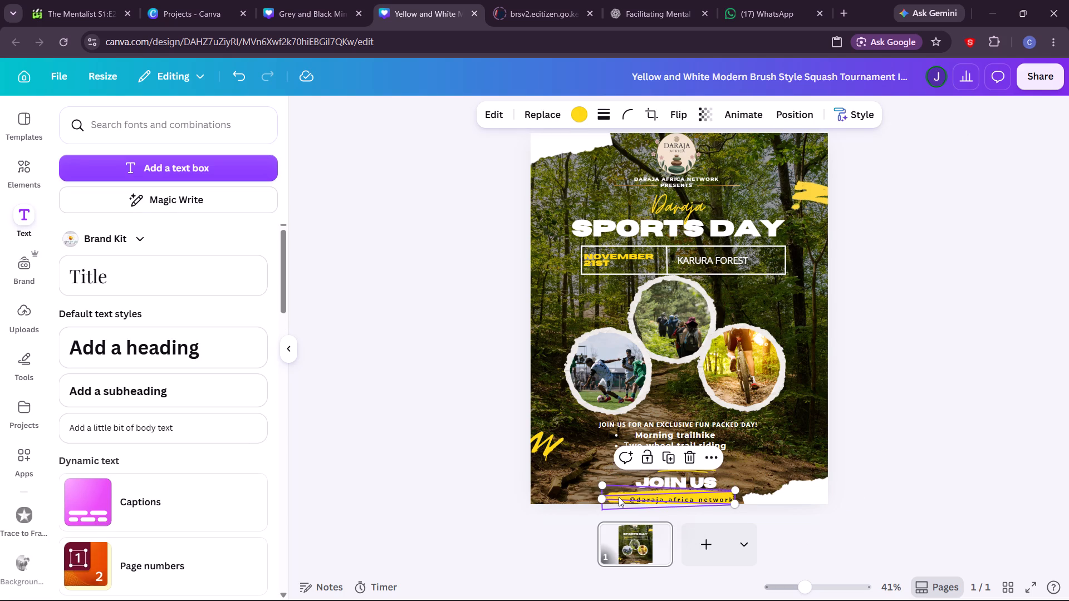
left_click(619, 497, "shift")
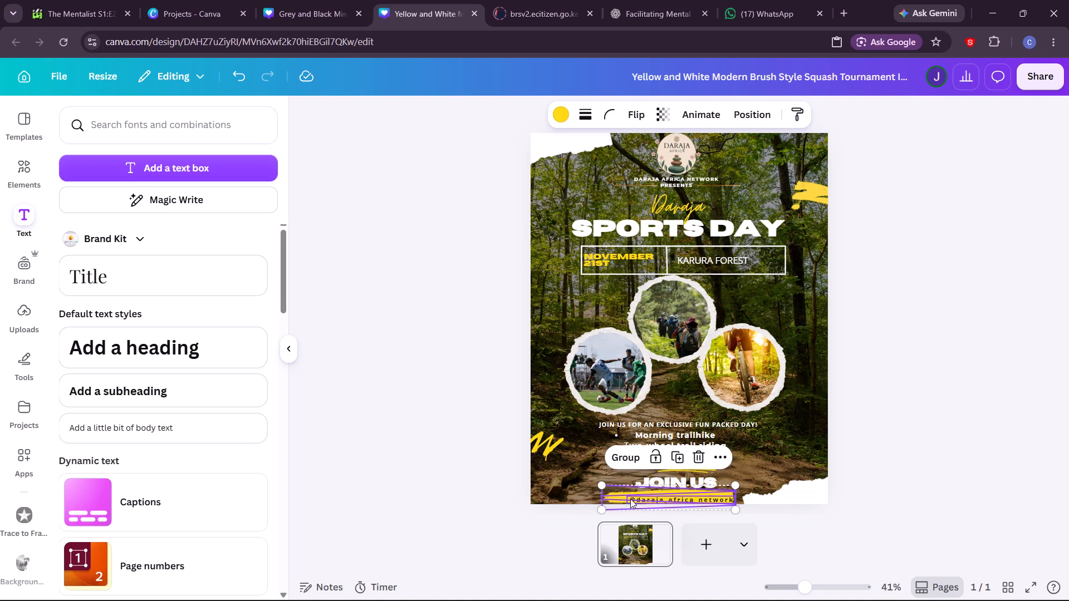
left_click(630, 451)
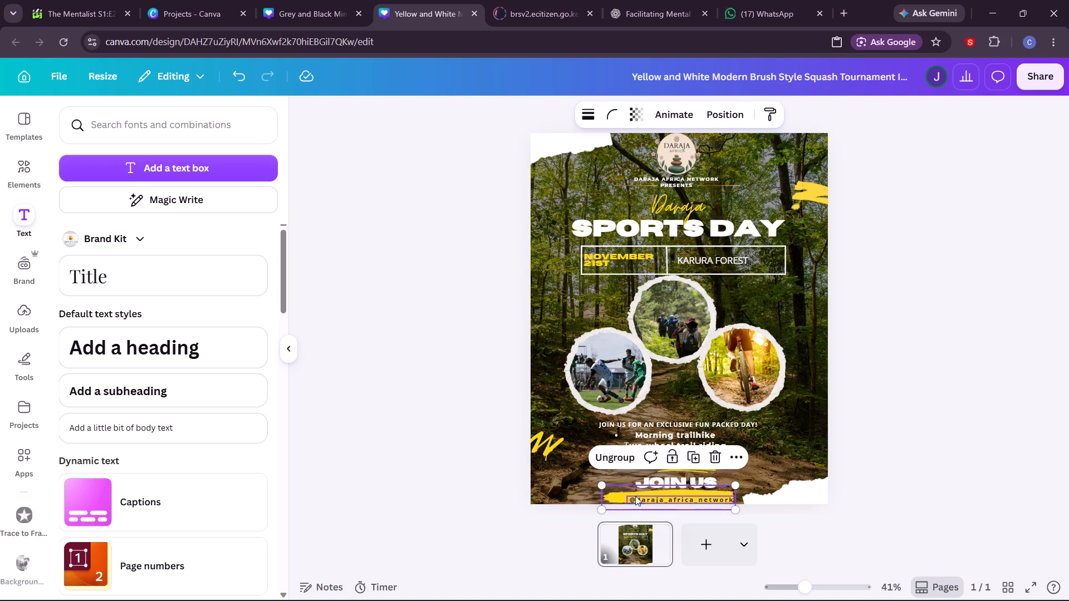
left_click_drag(617, 497, 629, 494)
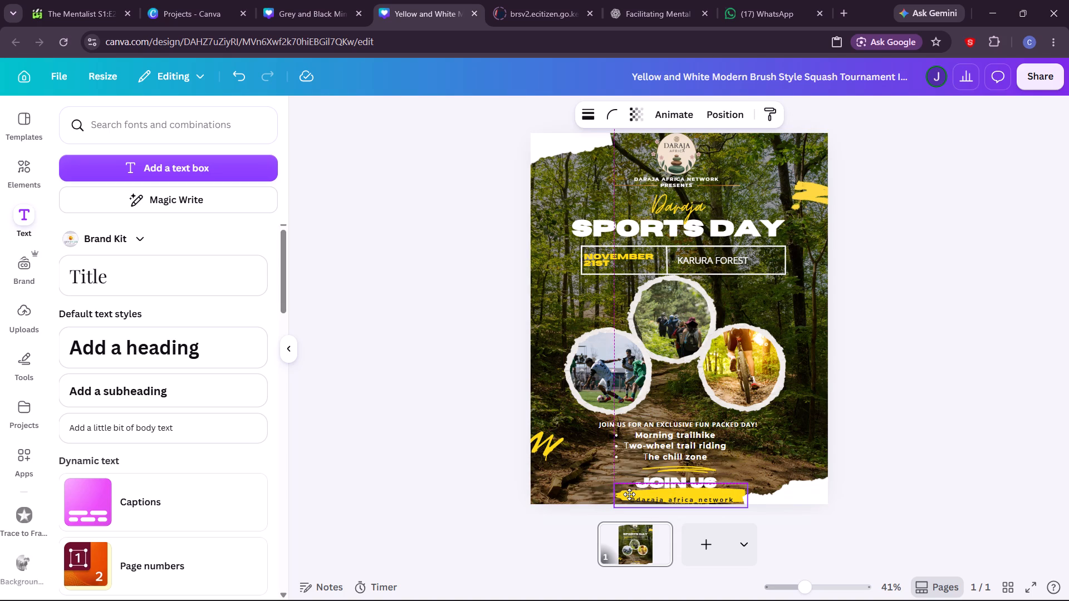
left_click_drag(629, 494, 629, 496)
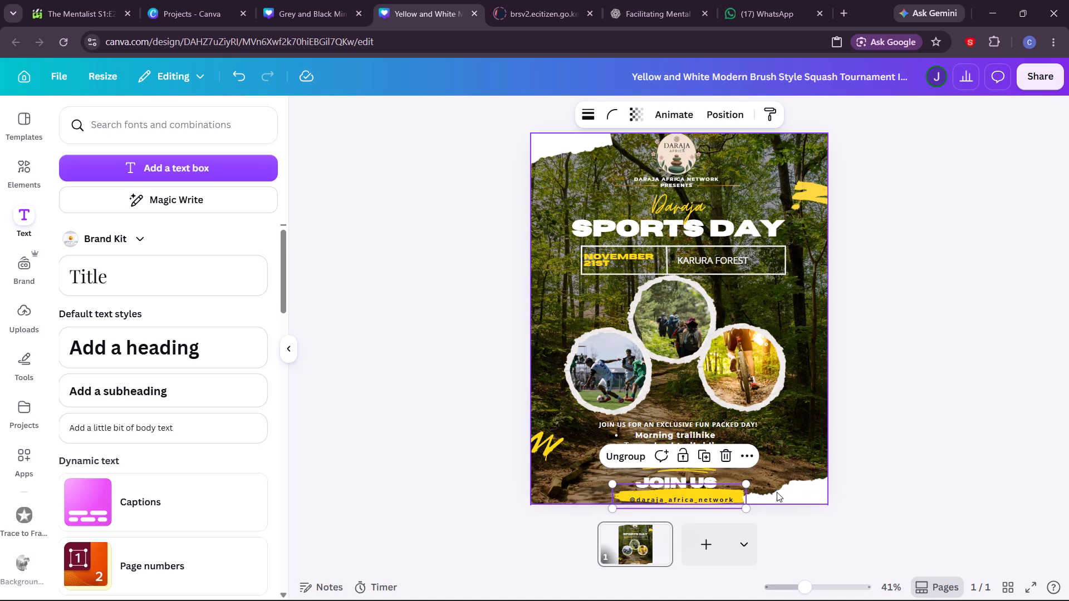
Shift the white torn-paper shape in the poster's bottom-right corner slightly outward, away from the brush stroke.
left_click_drag(788, 492, 798, 490)
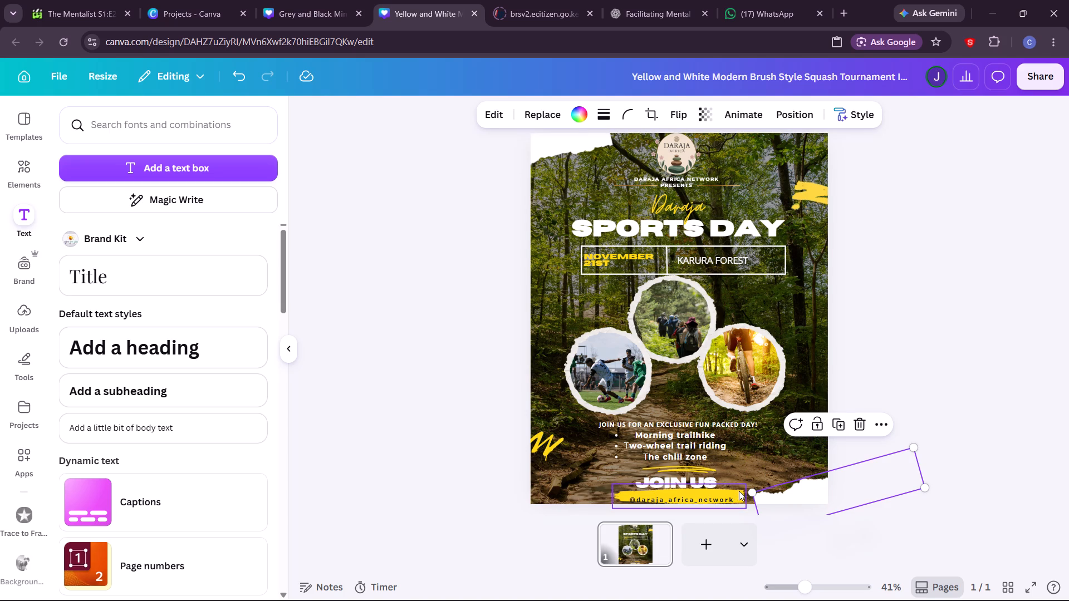
Nudge the handle text and the "JOIN US" heading slightly up and to the right over the brush stroke.
left_click(739, 491)
left_click(728, 499)
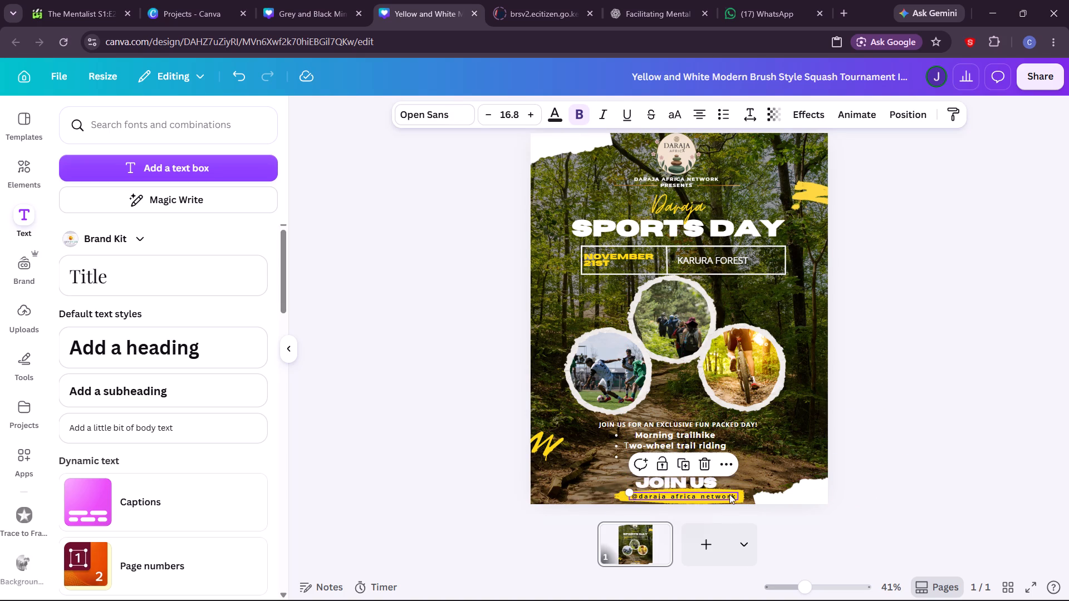
left_click(696, 479)
left_click(700, 479)
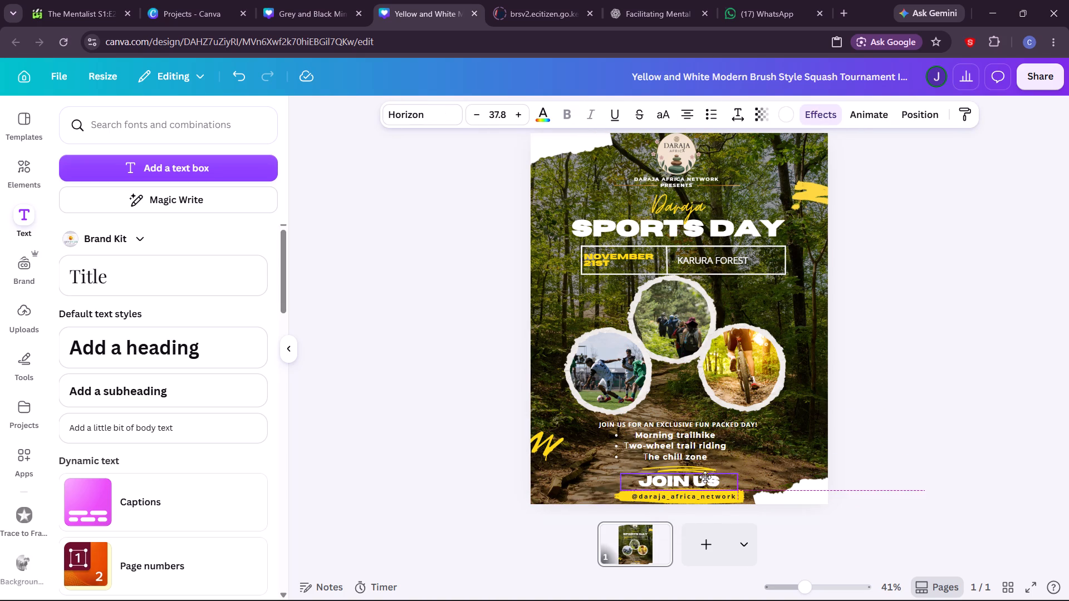
Enlarge the yellow brush stroke group at both ends and centre it horizontally behind the handle.
left_click(644, 494)
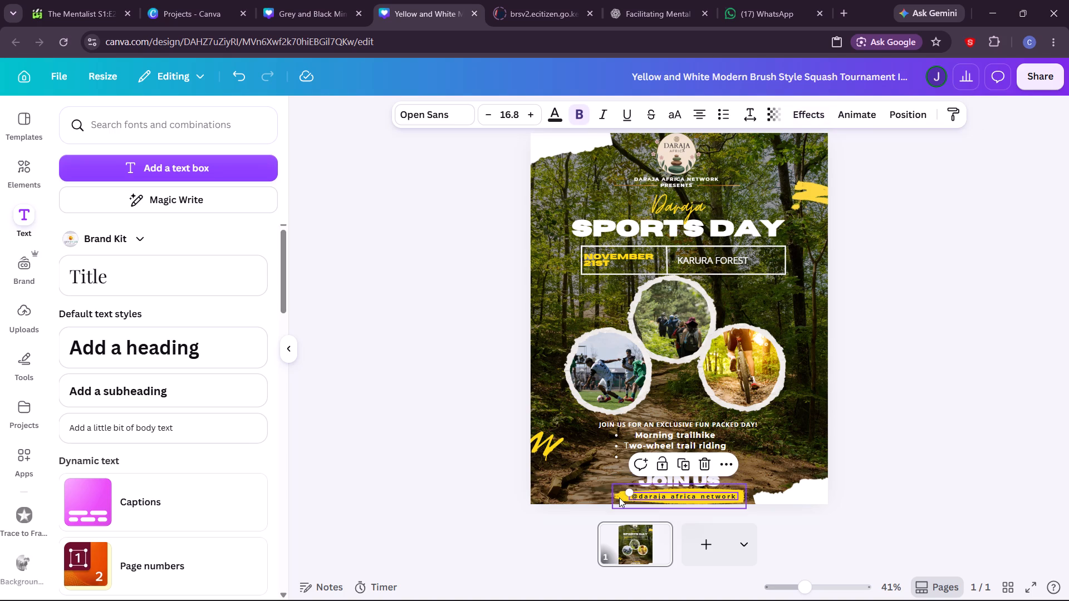
left_click(619, 497)
left_click_drag(613, 506, 602, 509)
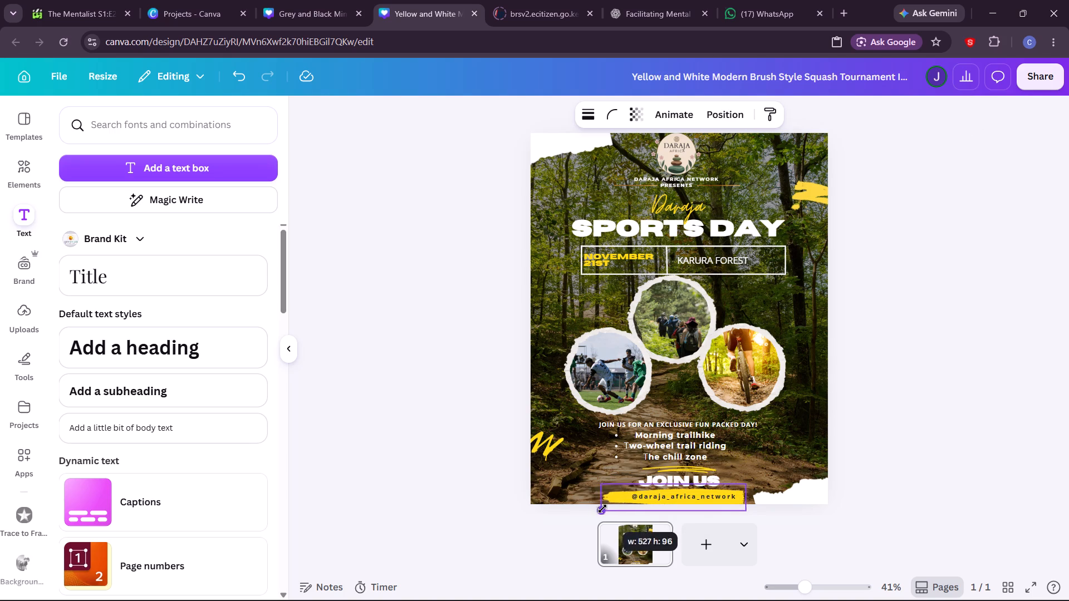
left_click_drag(602, 509, 603, 508)
left_click_drag(748, 510, 754, 501)
left_click(738, 488)
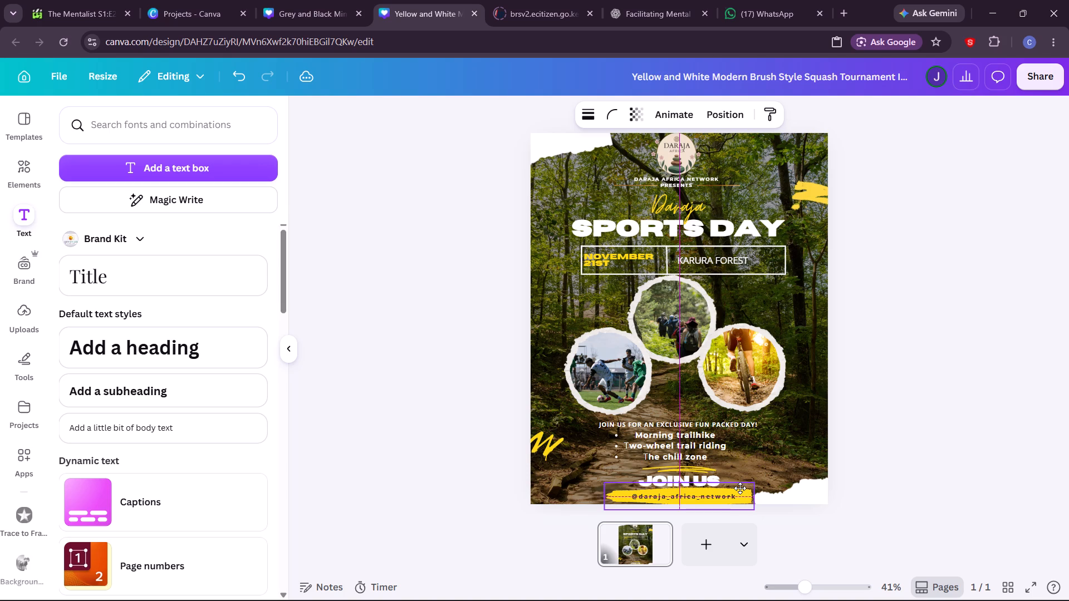
left_click(624, 495)
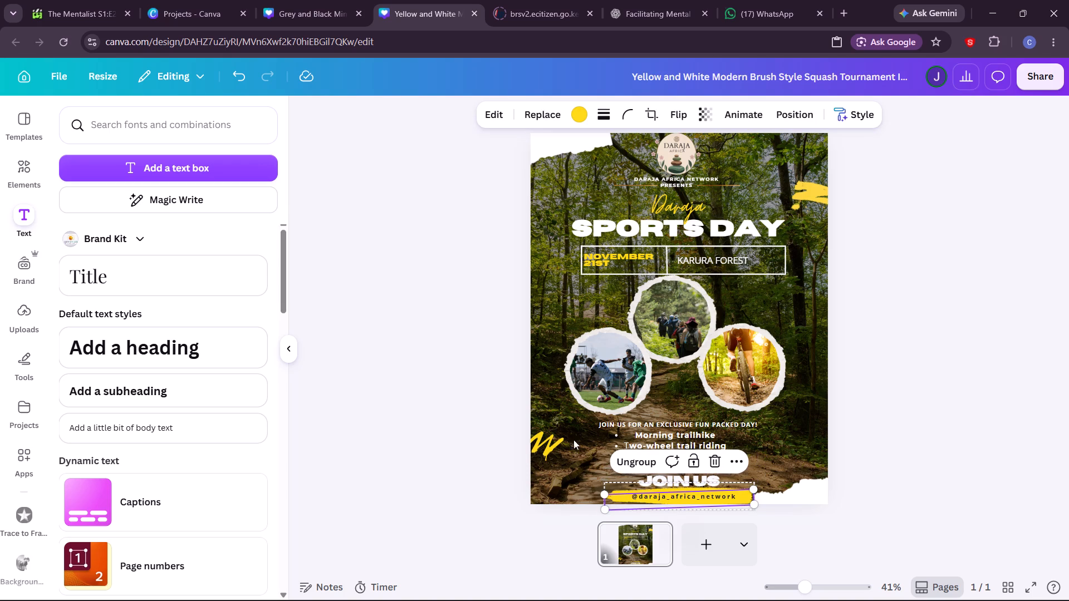
left_click(568, 432)
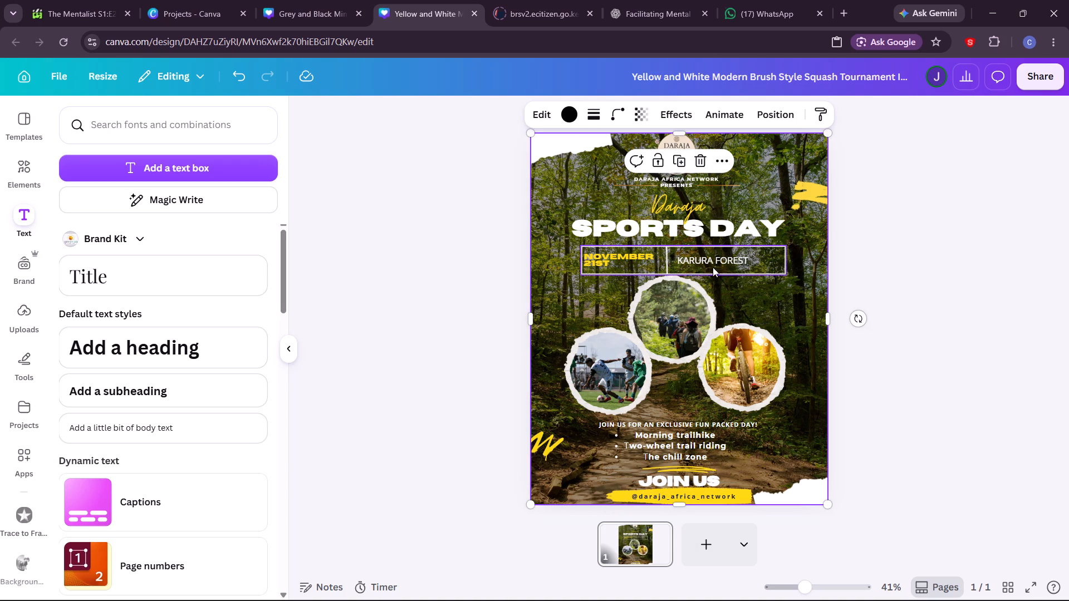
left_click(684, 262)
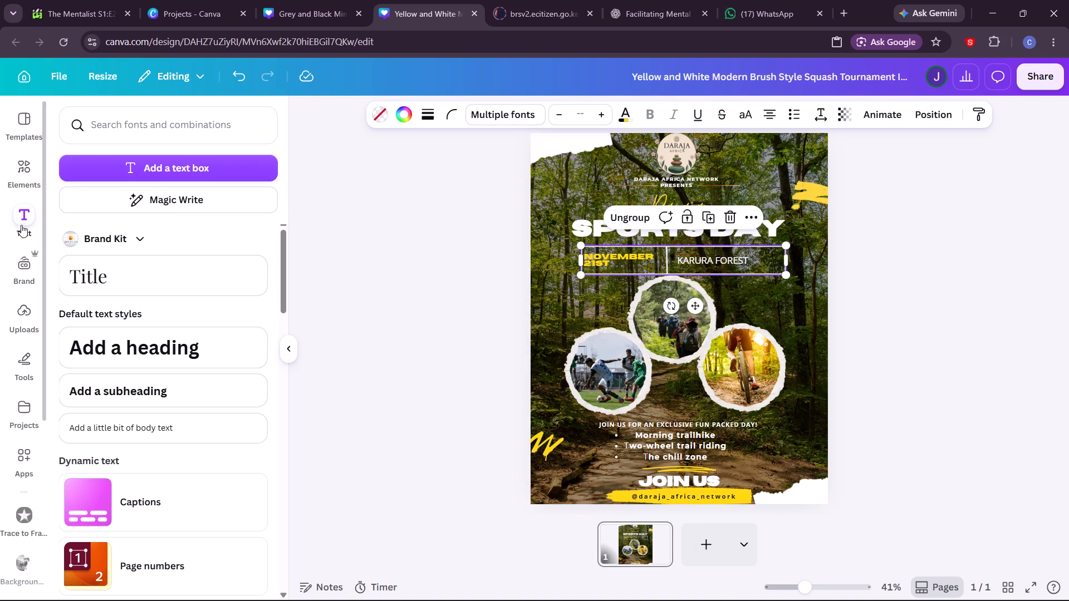
Search the elements for "instagram and tiktok logo together" and add the black Instagram outline logo and the TikTok logo to the poster.
left_click(25, 164)
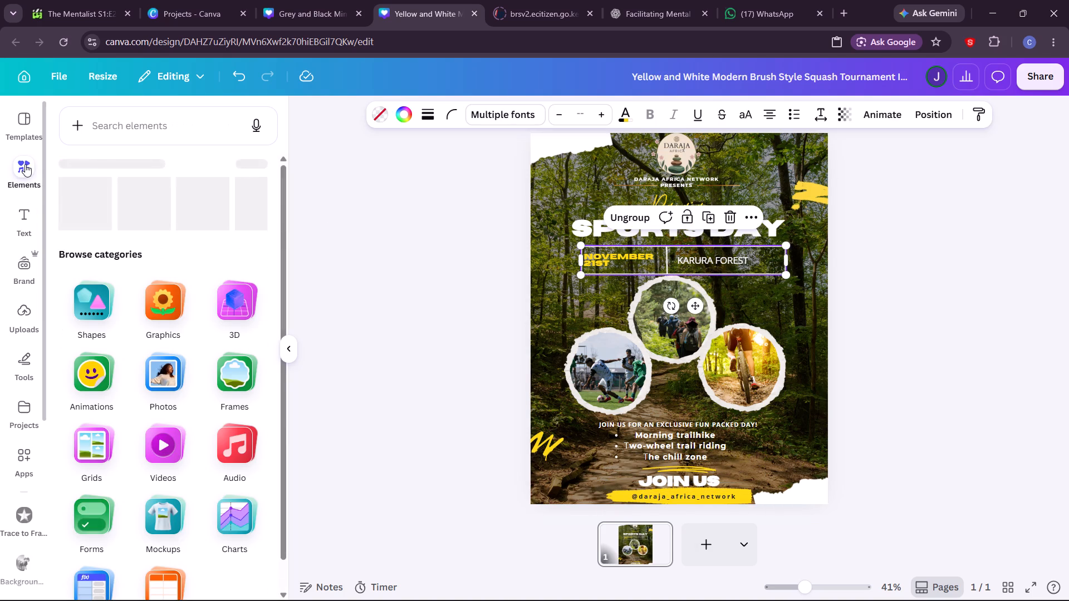
left_click(165, 127)
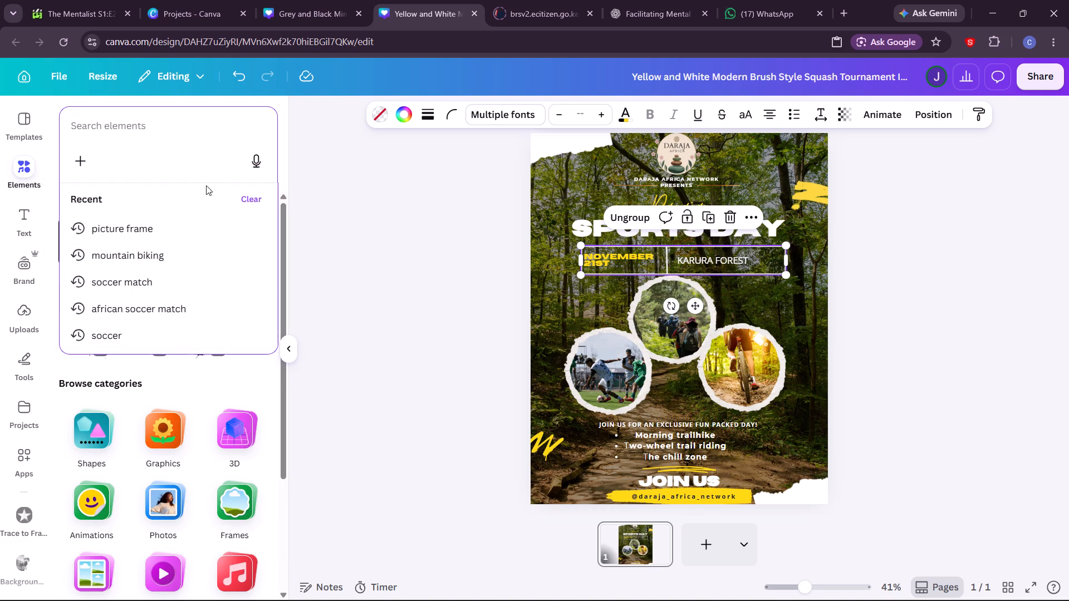
left_click(138, 131)
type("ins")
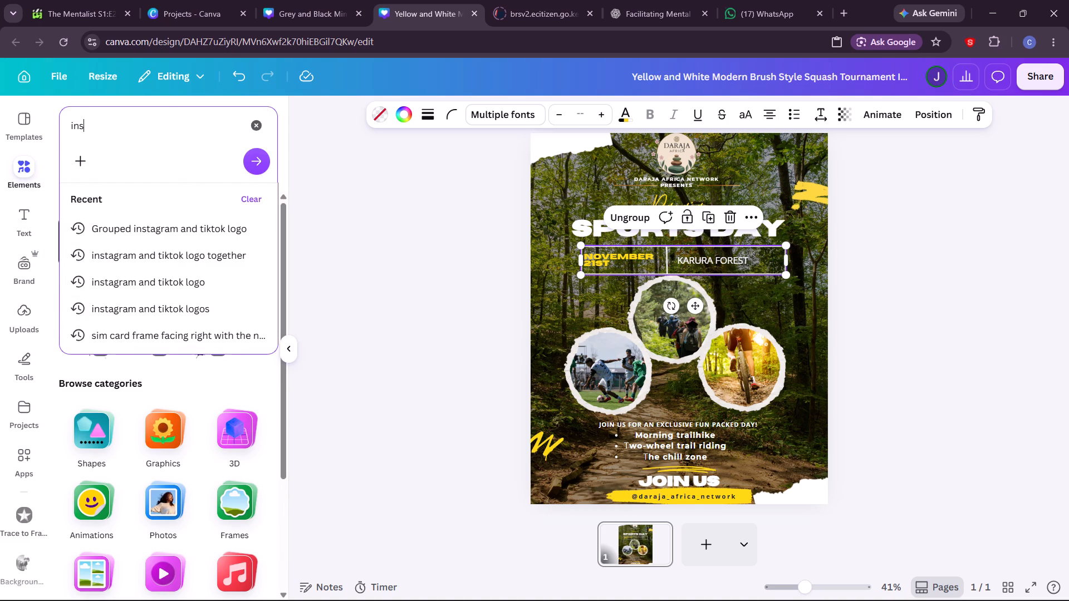
left_click(140, 255)
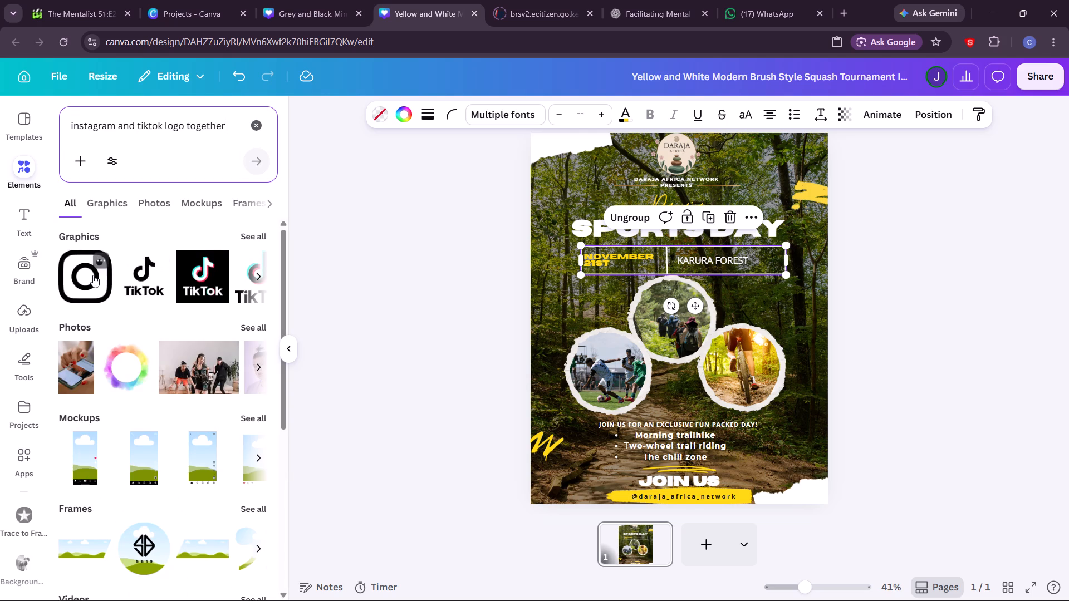
left_click(93, 275)
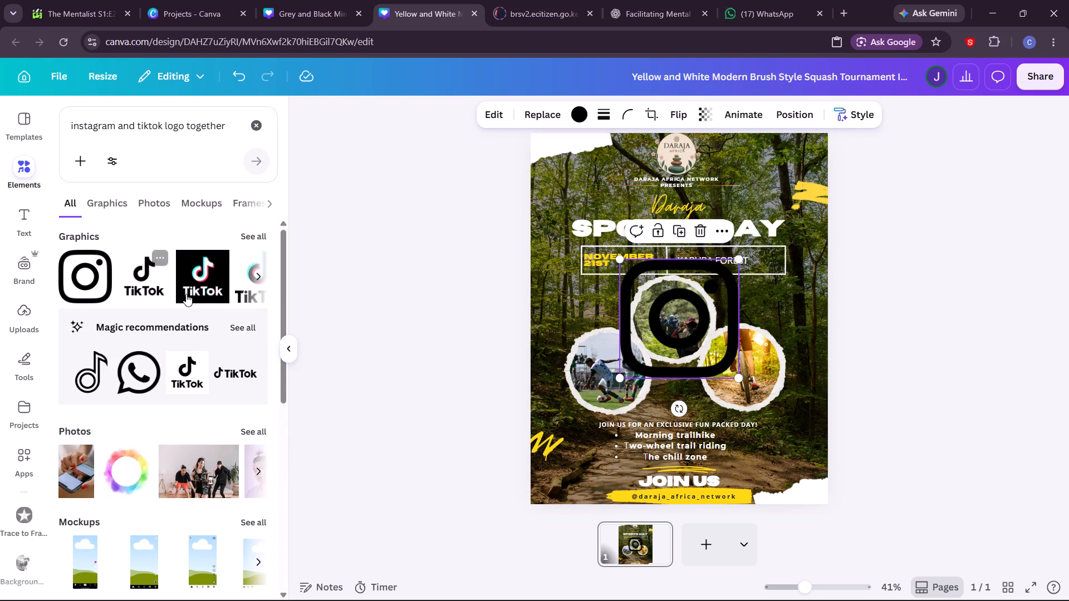
left_click(141, 274)
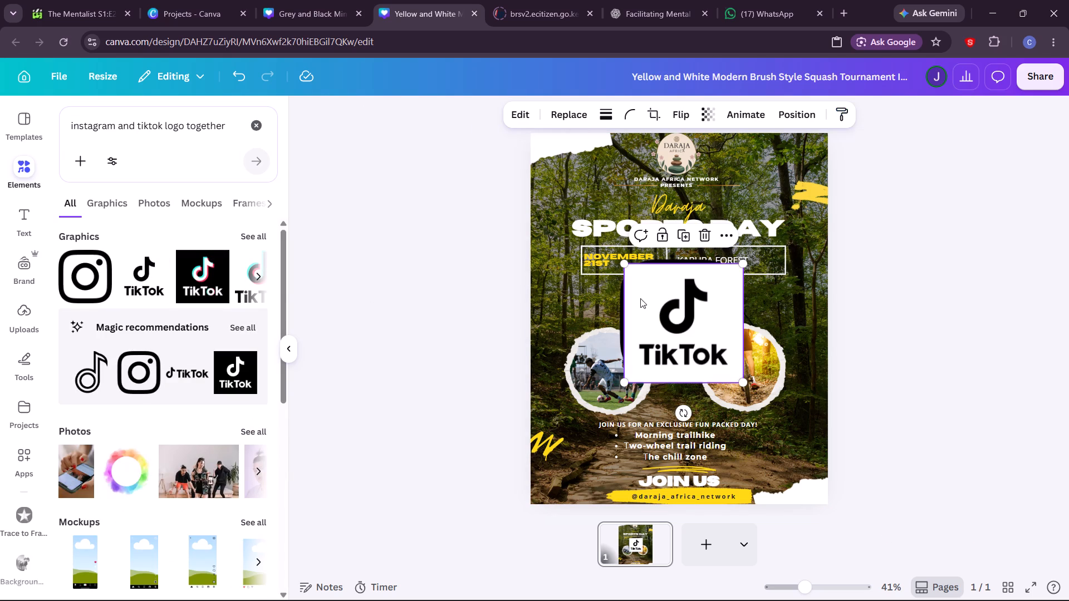
Shrink the TikTok logo to about 36 × 36 and place it on the yellow brush stroke just before the handle text.
left_click_drag(626, 264, 733, 343)
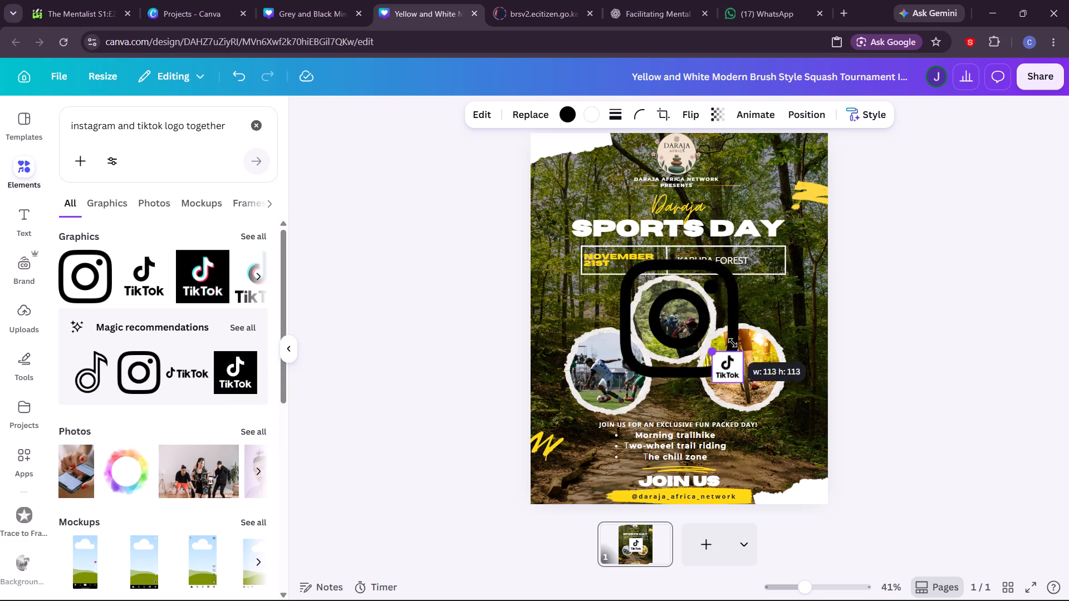
left_click_drag(733, 343, 739, 349)
left_click_drag(732, 372, 728, 372)
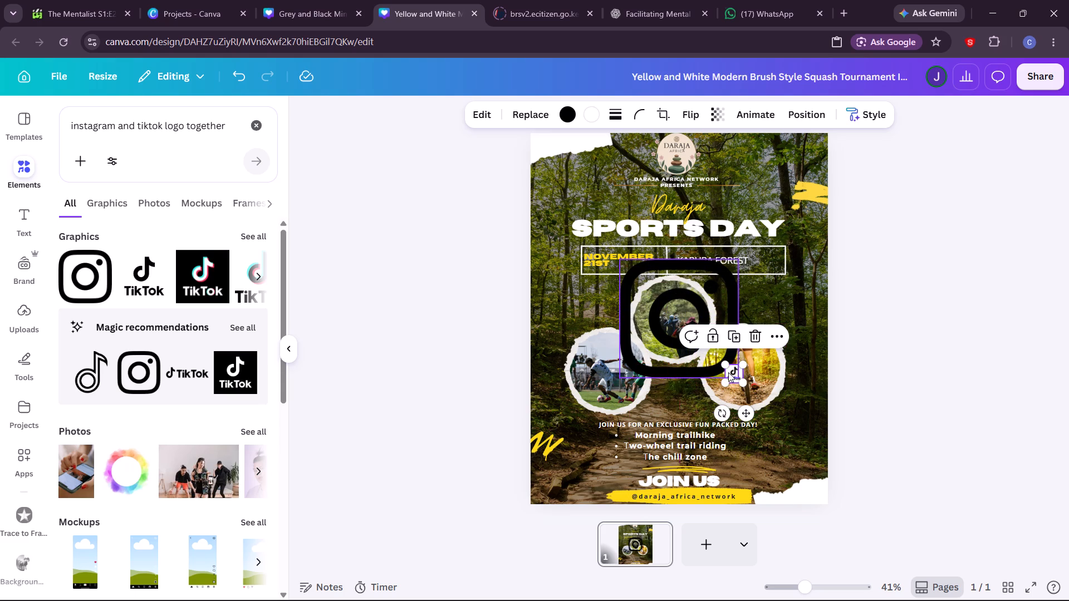
left_click_drag(728, 372, 607, 471)
left_click_drag(604, 465, 614, 471)
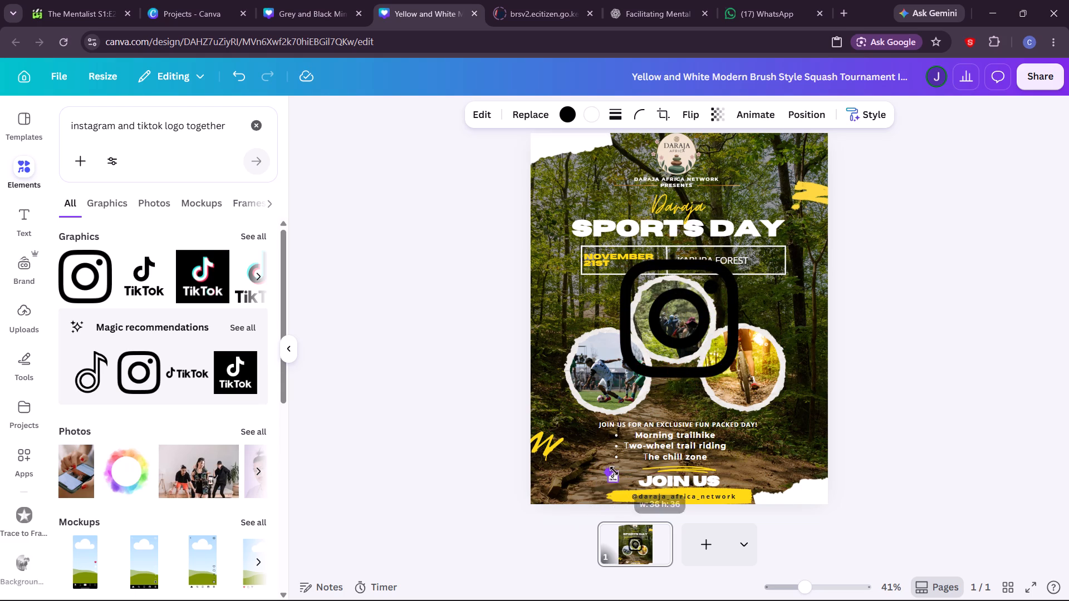
left_click_drag(614, 471, 611, 471)
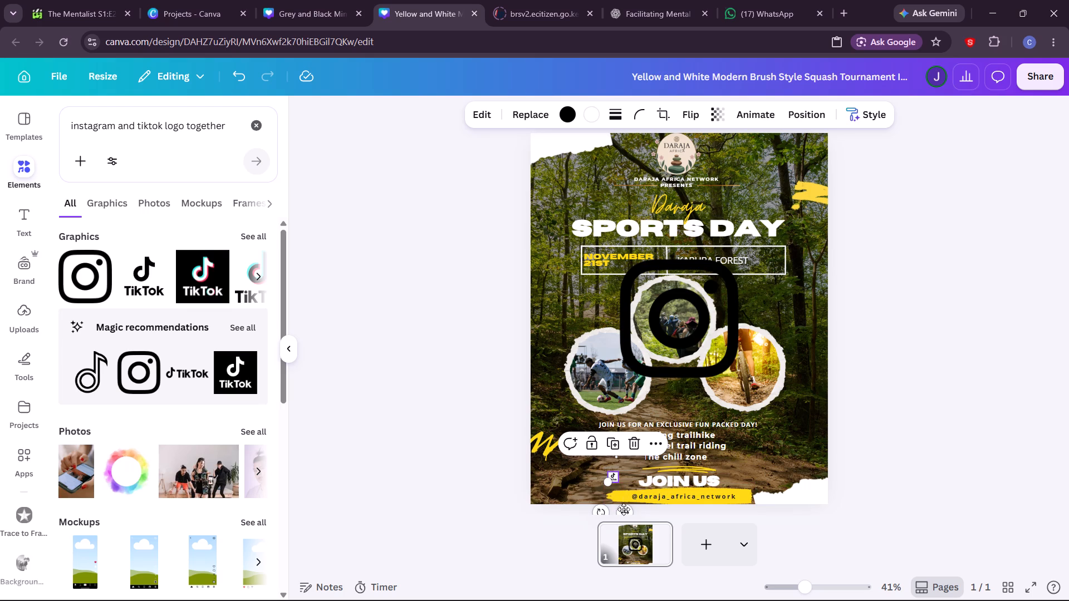
left_click_drag(624, 510, 636, 530)
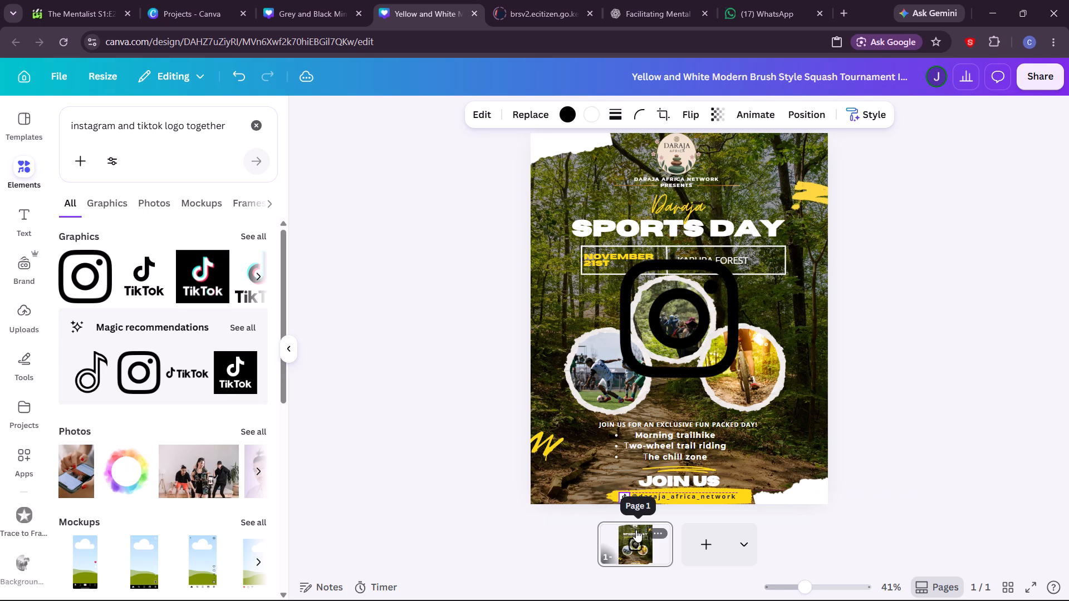
left_click_drag(636, 530, 635, 529)
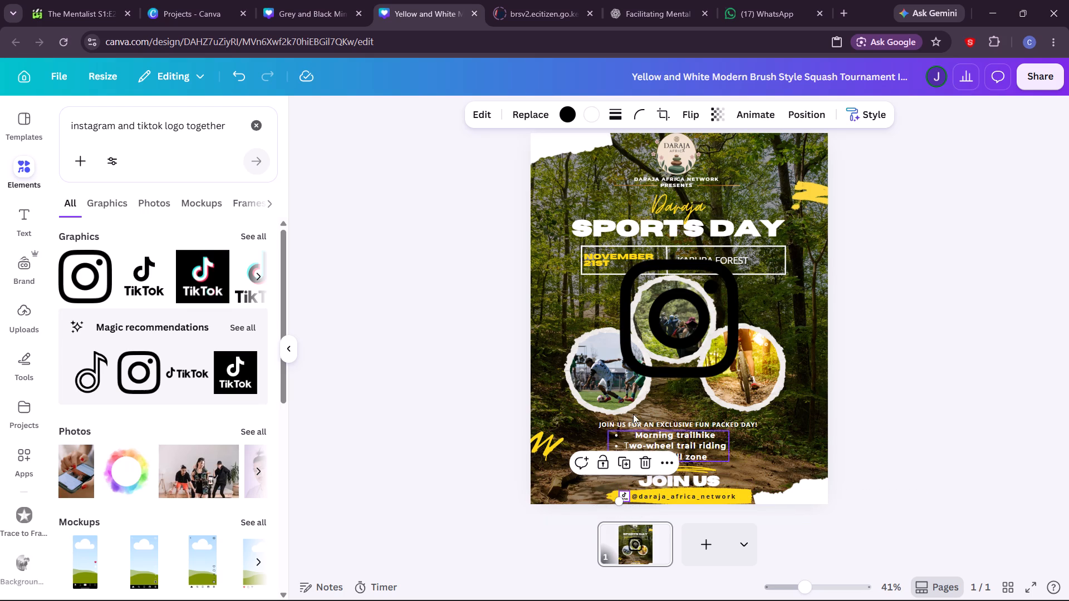
Recolour the TikTok logo's white background with the design's brighter yellow to blend with the brush stroke.
left_click(591, 110)
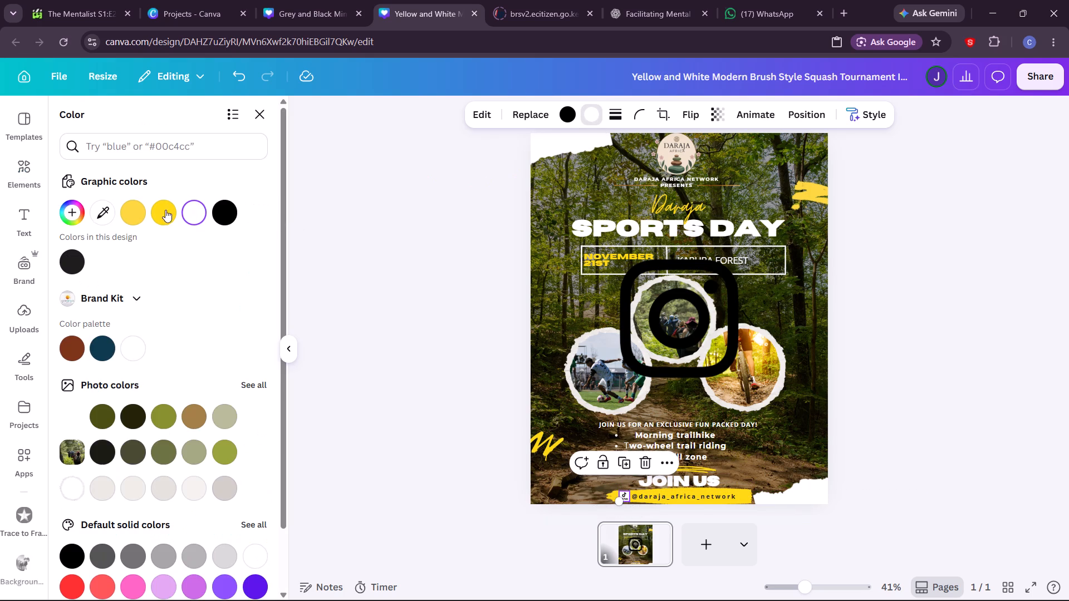
left_click(159, 213)
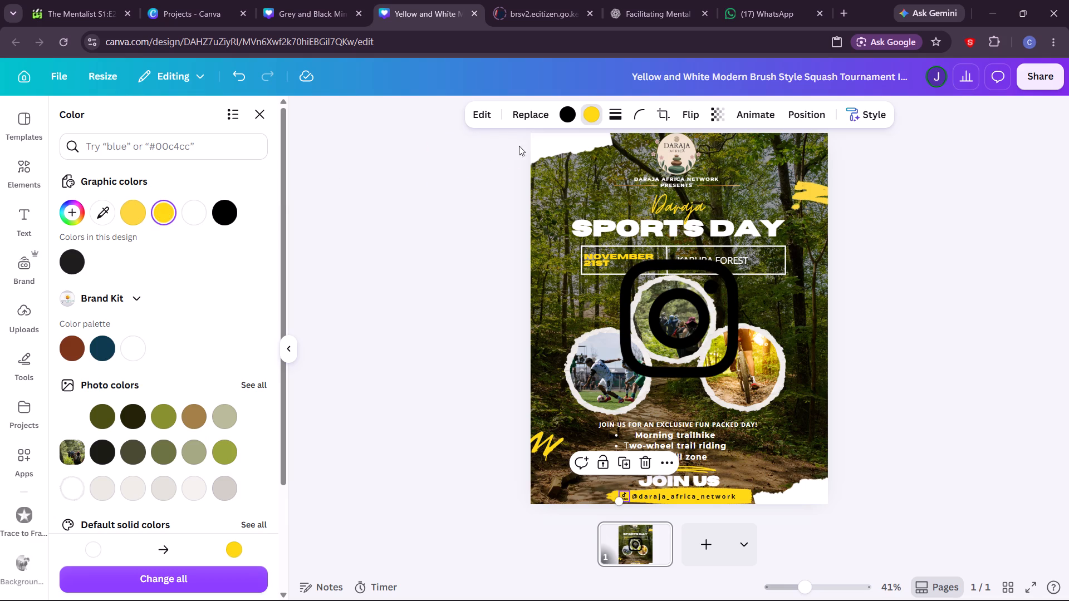
Shrink the Instagram logo to a small icon and place it on the brush stroke just left of the TikTok logo.
left_click(635, 287)
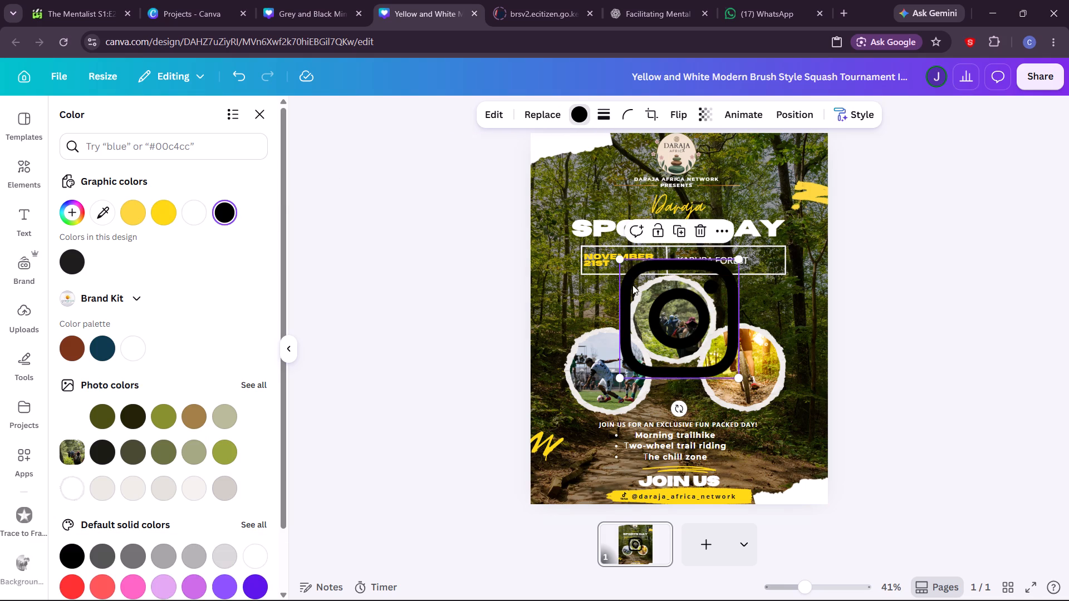
left_click_drag(620, 255, 714, 357)
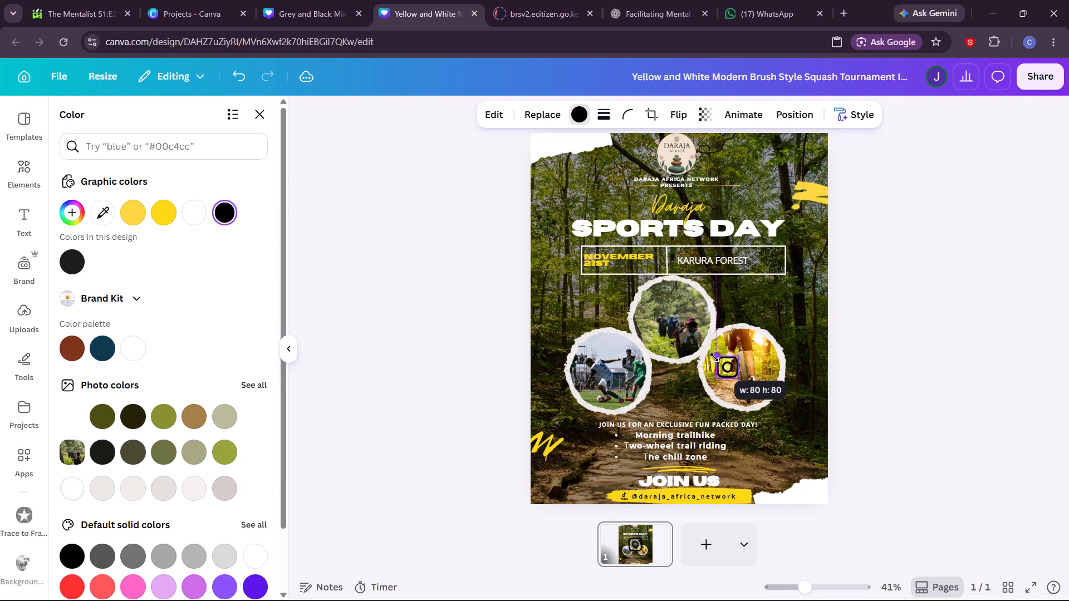
left_click_drag(714, 357, 722, 362)
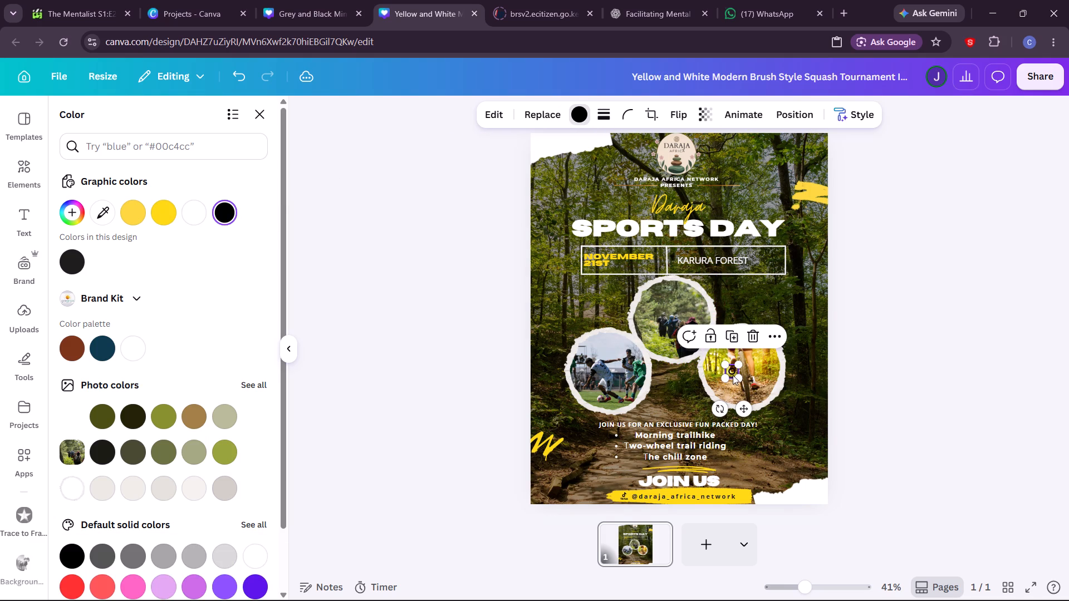
left_click_drag(741, 406, 623, 530)
left_click(608, 492)
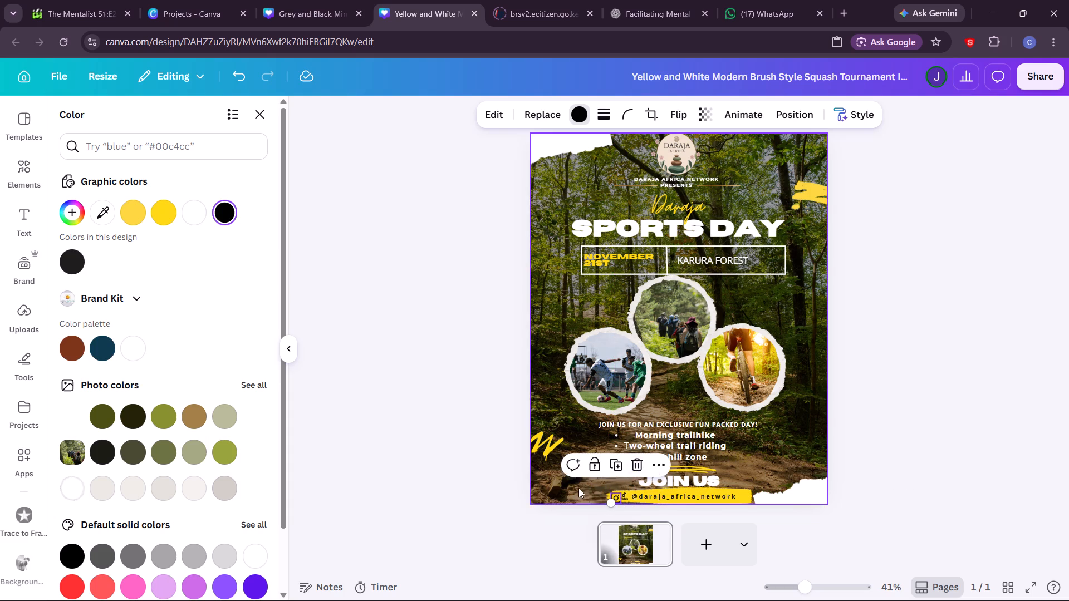
left_click(578, 488)
left_click(613, 499)
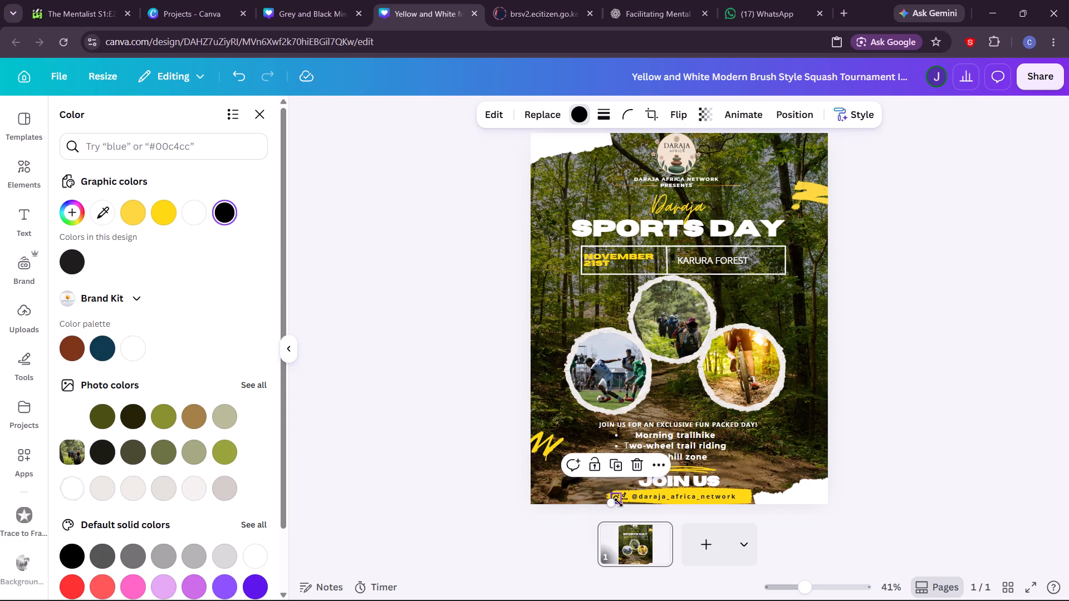
Nudge the outermost social media icon beside the handle slightly up and to the left on the brush stroke.
left_click(586, 486)
left_click(612, 496)
key("Up")
key("Up")
key("Up")
key("Left")
key("Left")
key("Left")
key("Left")
key("Left")
key("Left")
key("Left")
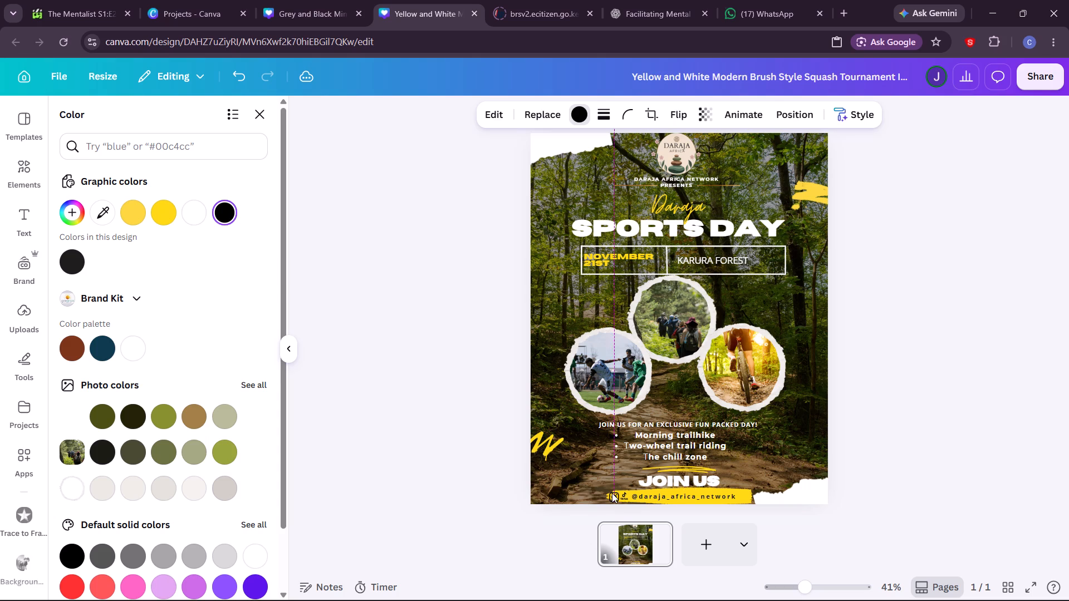
key("Up")
key("Up")
key("Up")
key("Up")
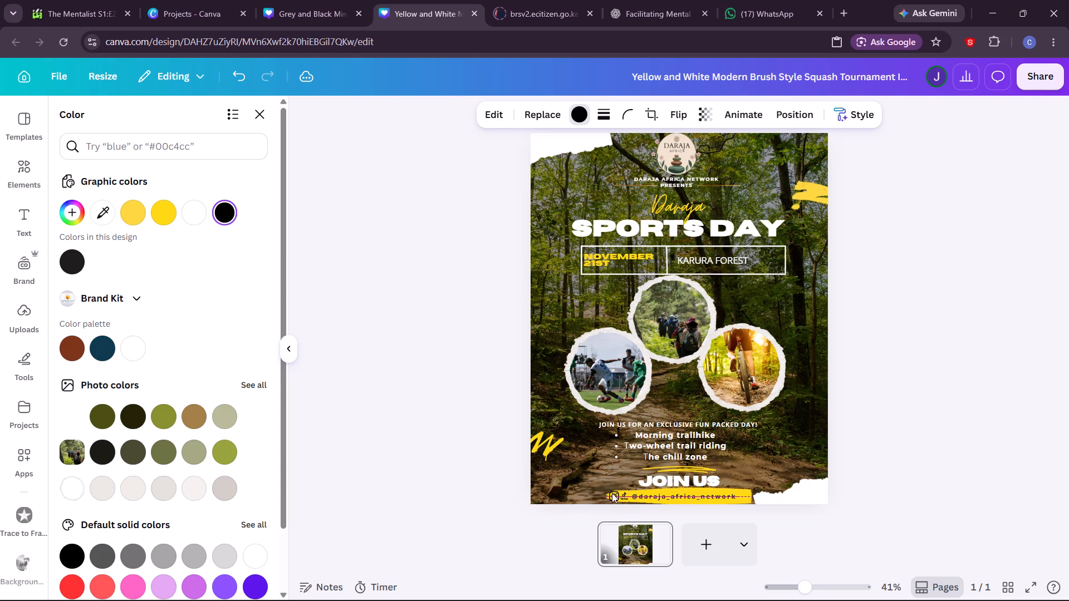
left_click(610, 504)
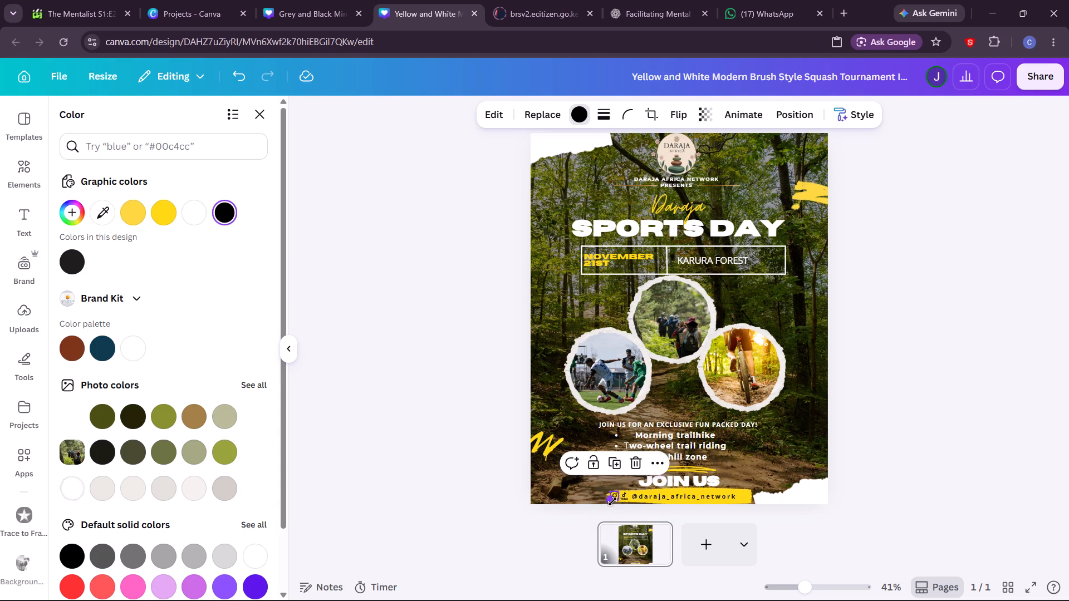
Nudge the Instagram icon beside the handle slightly down on the yellow brush stroke.
key("Down")
key("Down")
key("Down")
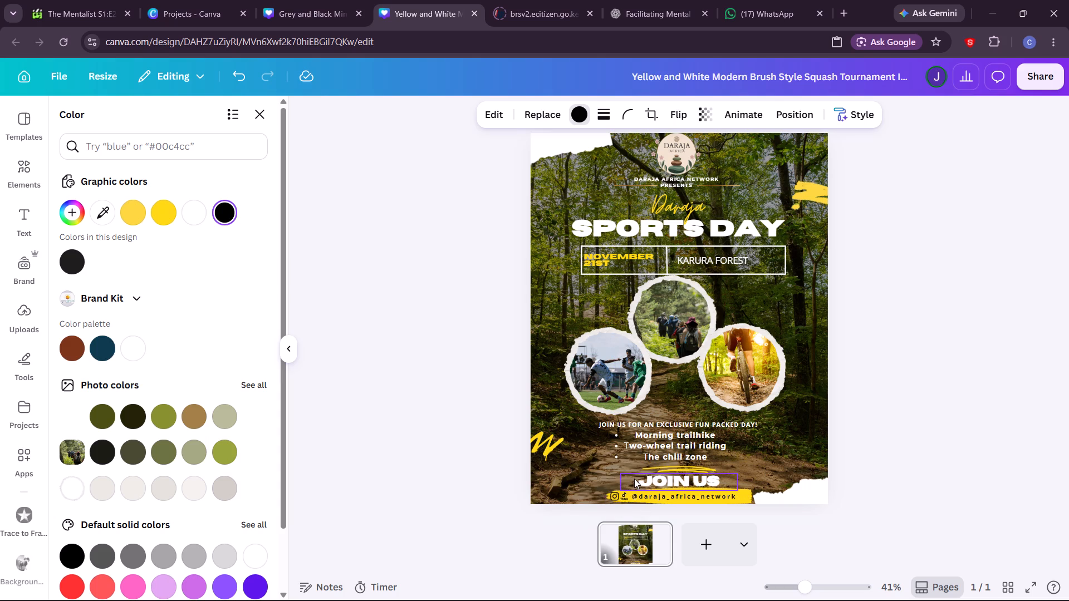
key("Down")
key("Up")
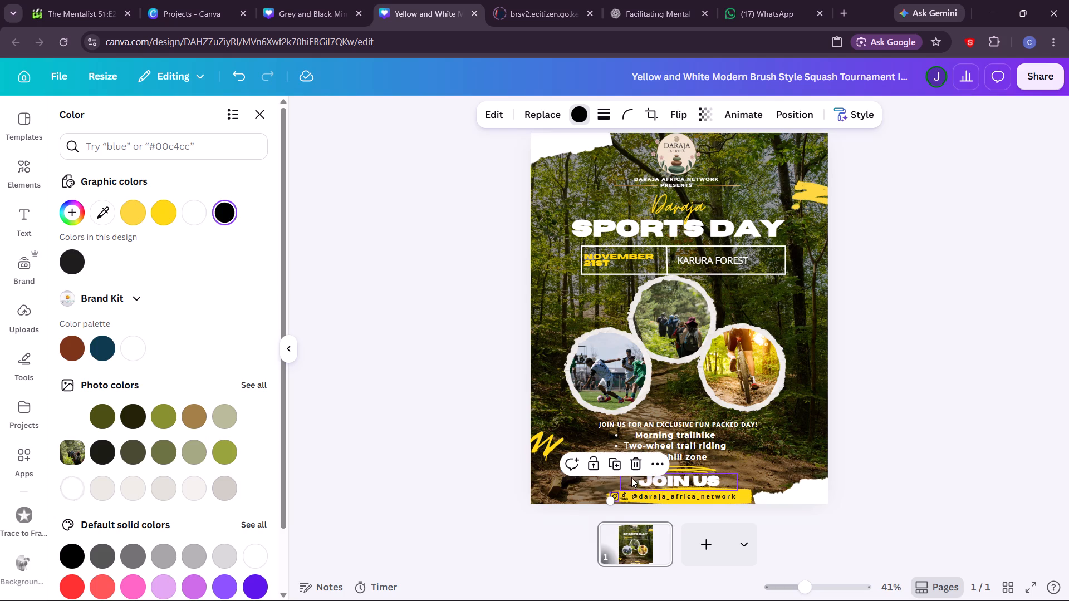
Enlarge the yellow brush stroke group slightly to the left behind the handle and social media icons.
left_click(743, 495)
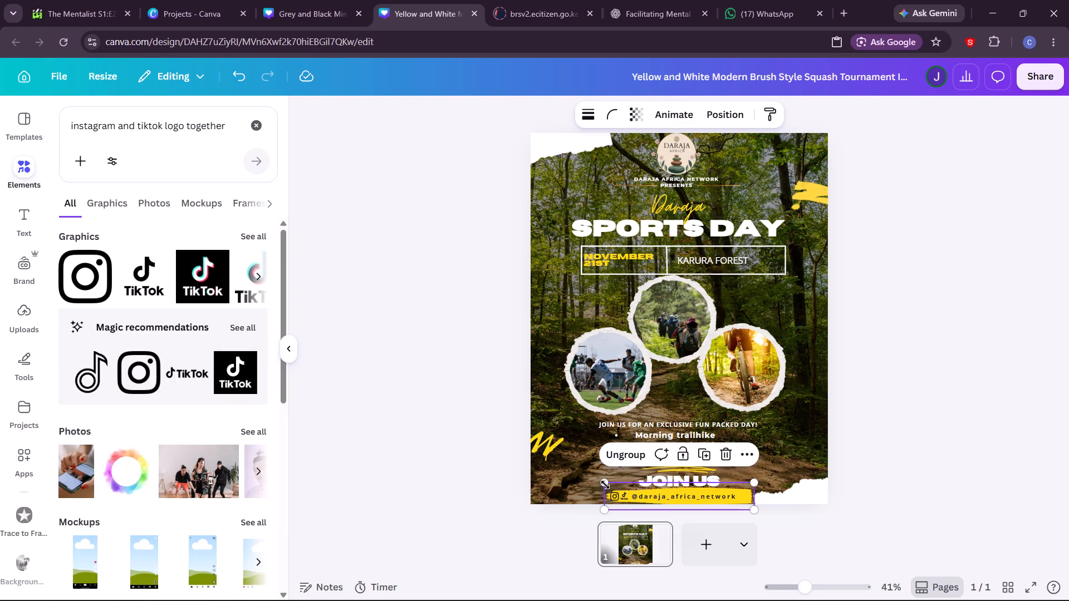
left_click_drag(605, 485, 597, 486)
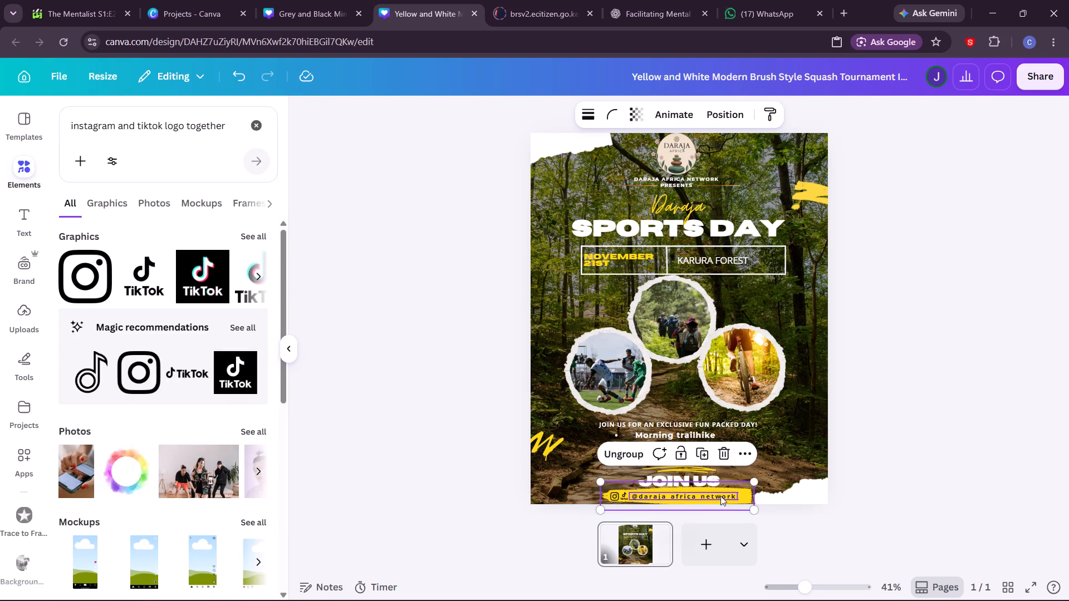
left_click(724, 494)
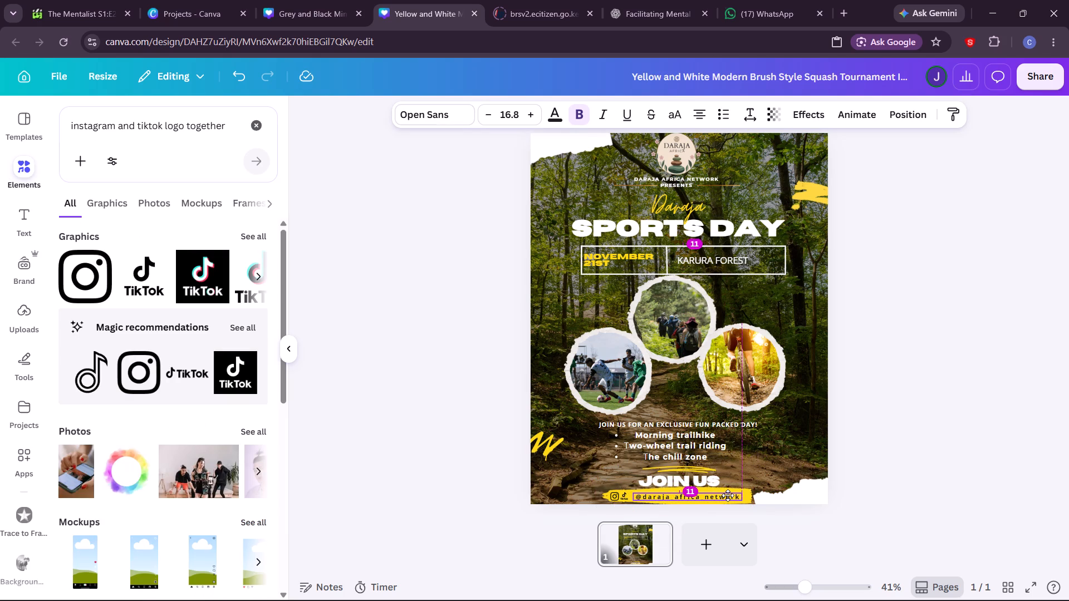
Nudge the TikTok icon slightly to the right, closer to the handle text on the brush stroke.
left_click(622, 497)
key("Right")
key("Right")
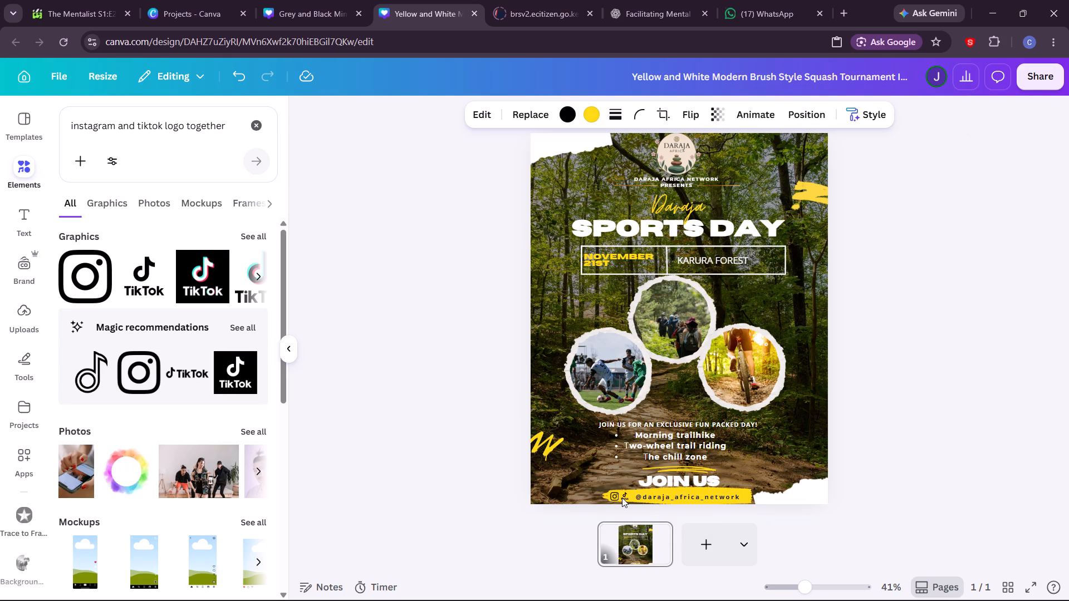
key("Right")
key("Right")
key("Right")
key("Right")
key("Right")
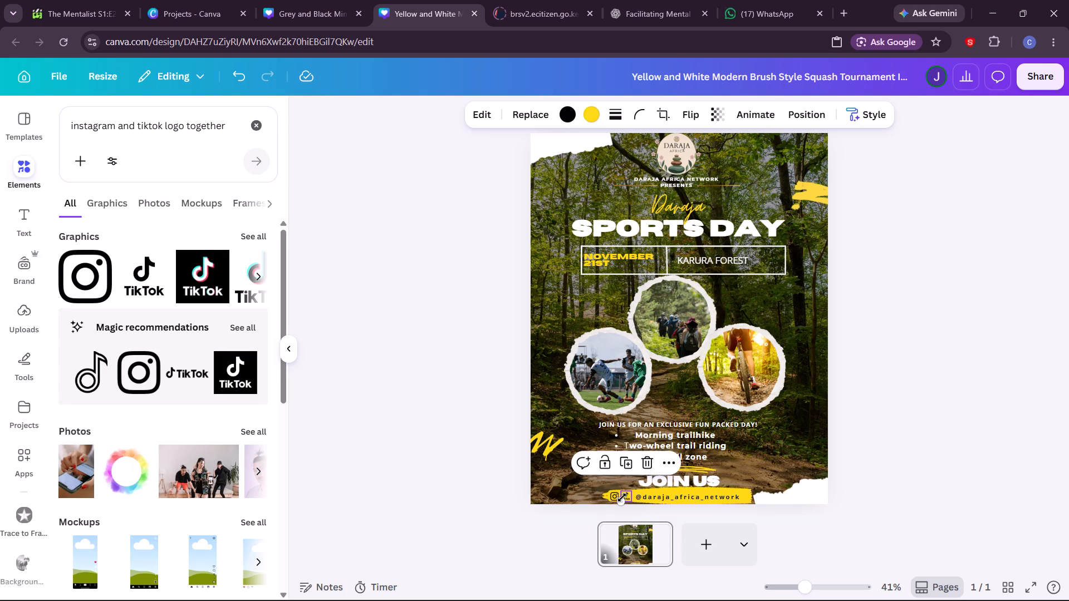
Nudge the Instagram icon slightly to the right, closer to the TikTok icon on the brush stroke.
left_click(614, 495)
key("Right")
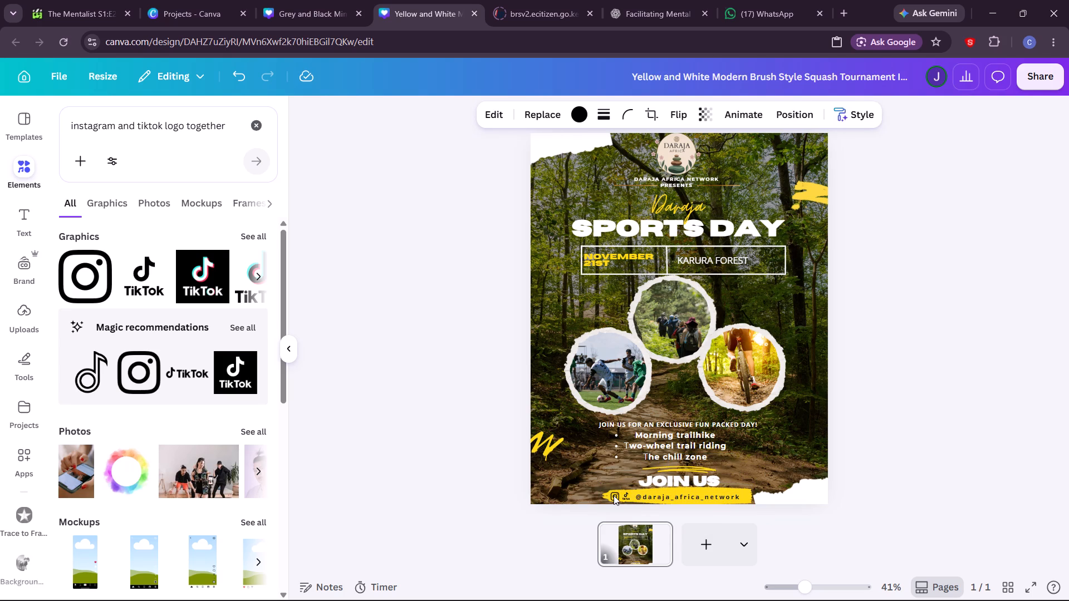
key("Right")
key("Right")
key("Right")
key("Right")
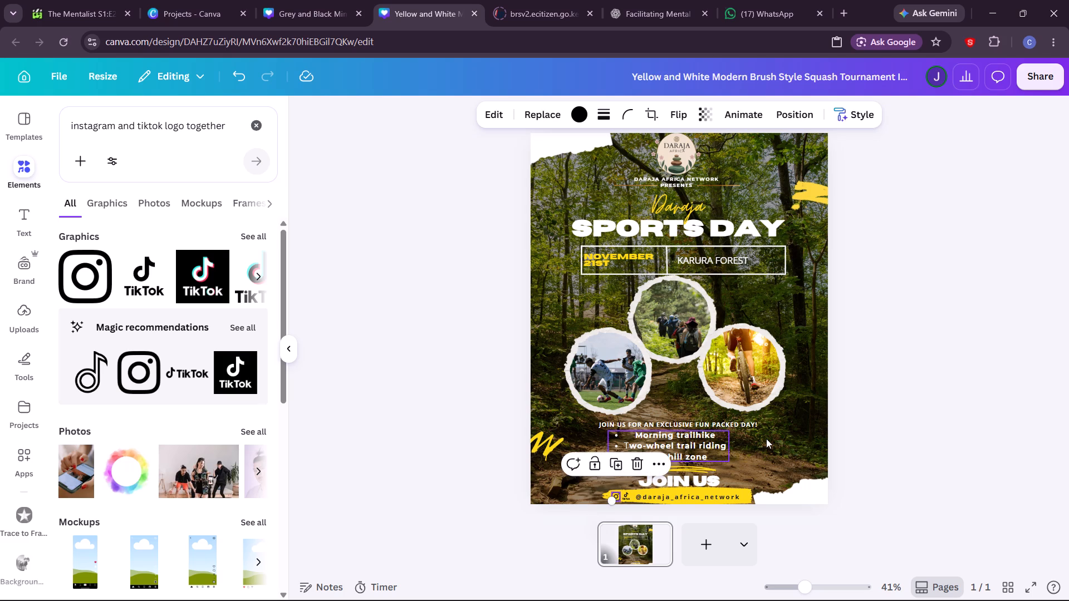
left_click(769, 440)
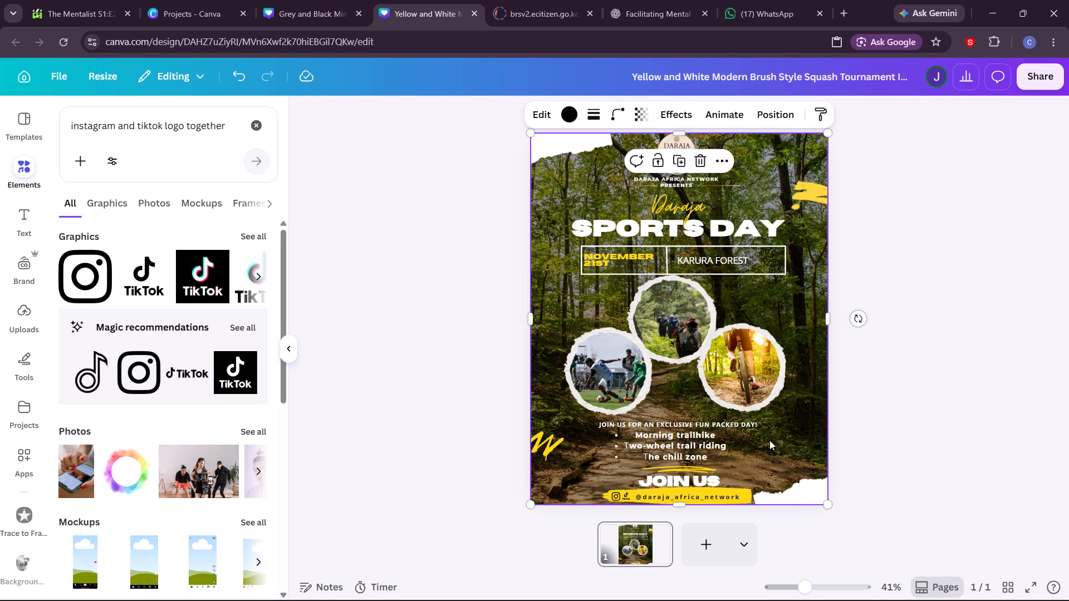
Open the bulleted activity list above the "JOIN US" heading for text editing.
left_click(718, 439)
left_click(711, 449)
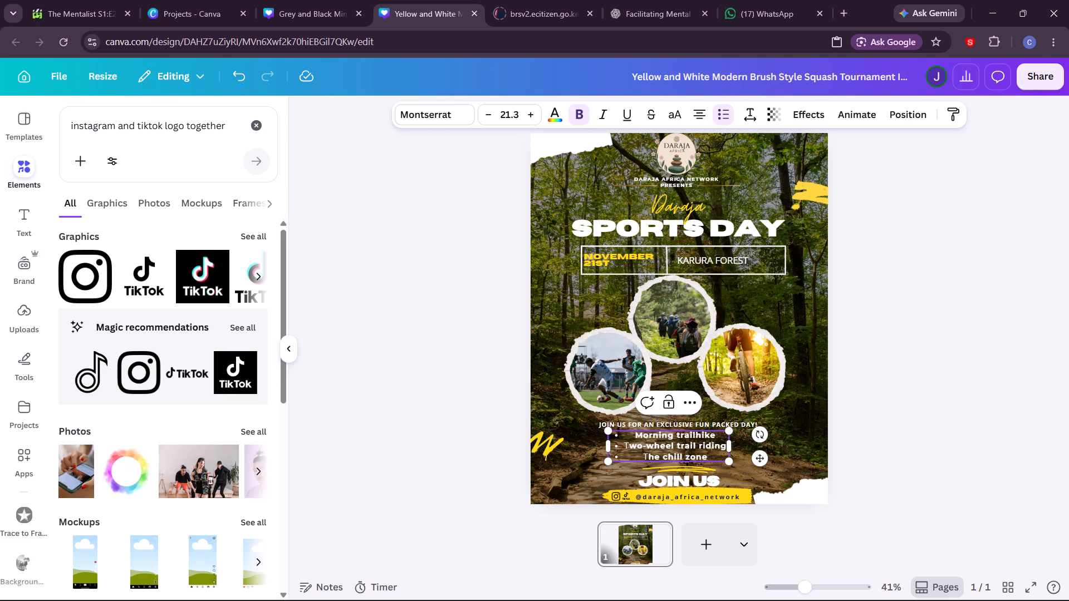
Add a new bullet reading "Fun & Games" after "Two-wheel trail riding" in the activities list.
left_click(719, 445)
key("Right")
key("Right")
key("Right")
key("Down")
key("Down")
key("Up")
key("Right")
key("Right")
key("Right")
key("Right")
key("Up")
left_click(714, 449)
key("Right")
key("Right")
key("Right")
key("Left")
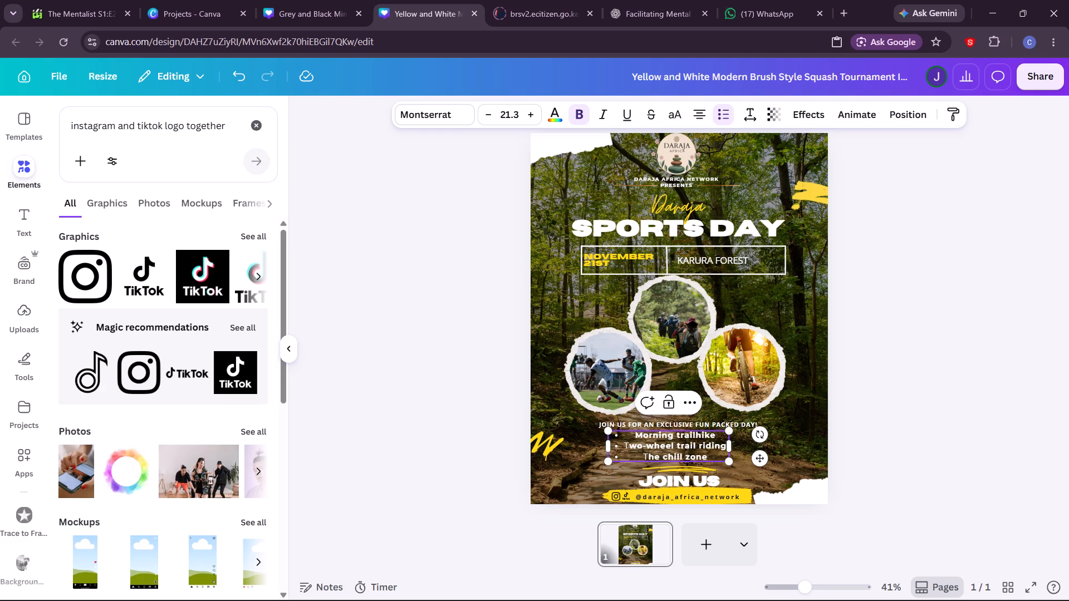
left_click(713, 445)
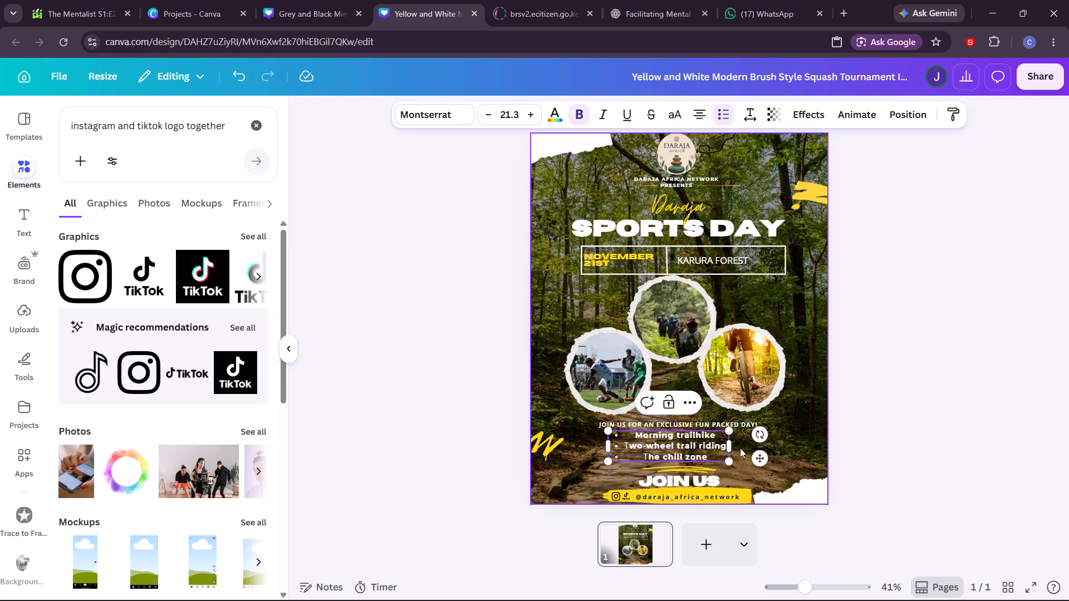
key("Right")
key("Right")
key("Return")
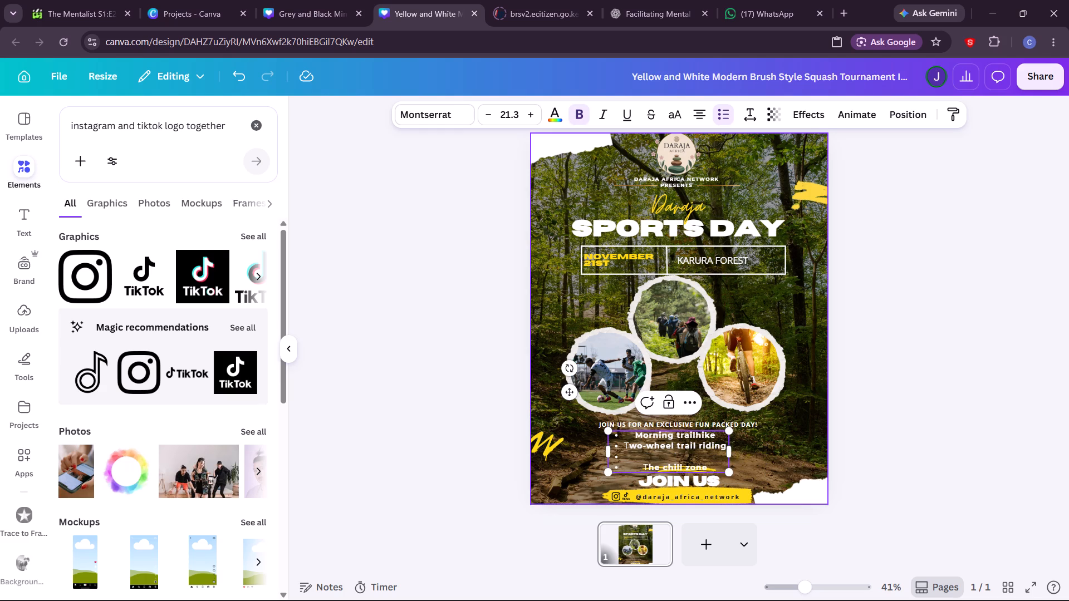
type("Fun")
key("space")
key("a")
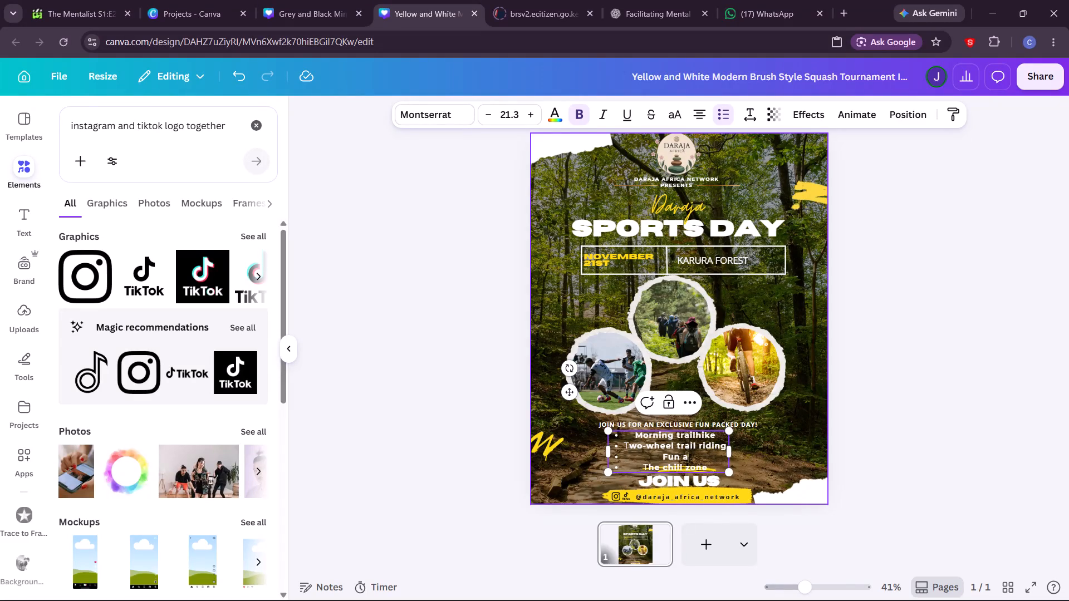
key("BackSpace")
key("BackSpace")
key("space")
type("&")
key("space")
type("Games")
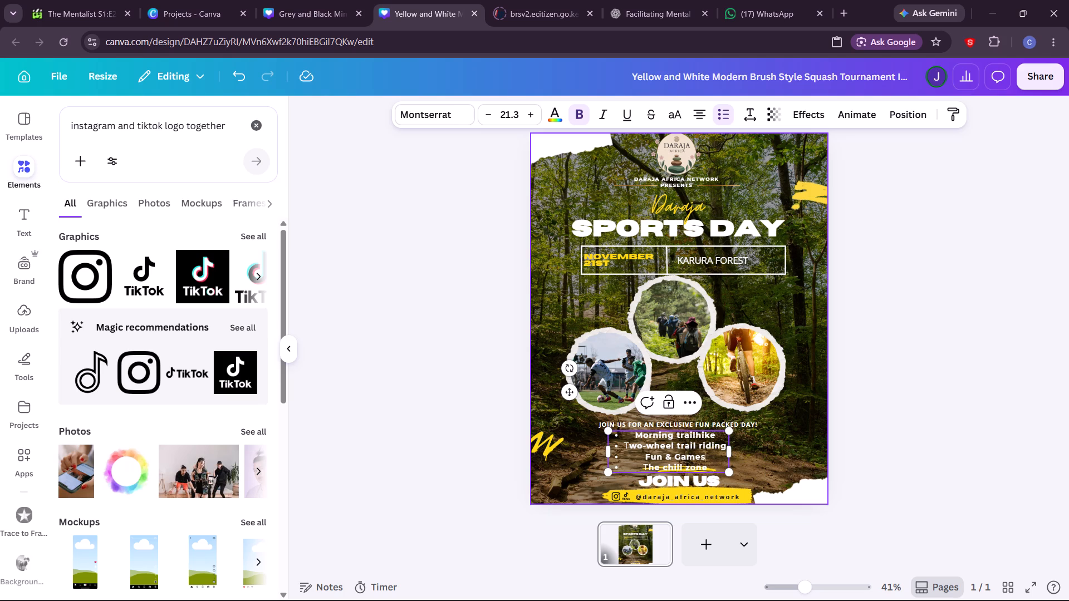
Delete the last bullet, "The chill zone", from the activities list along with its empty line.
left_click(712, 466)
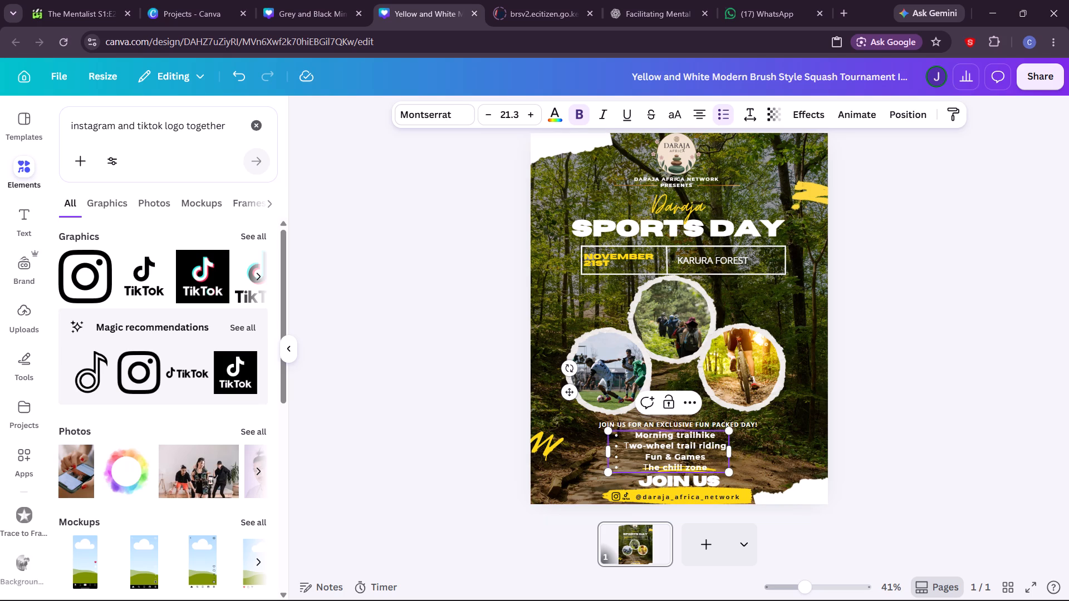
key("BackSpace")
key("BackSpace")
key("BackSpace")
key("BackSpace")
key("BackSpace")
key("BackSpace")
key("BackSpace")
key("BackSpace")
key("BackSpace")
key("BackSpace")
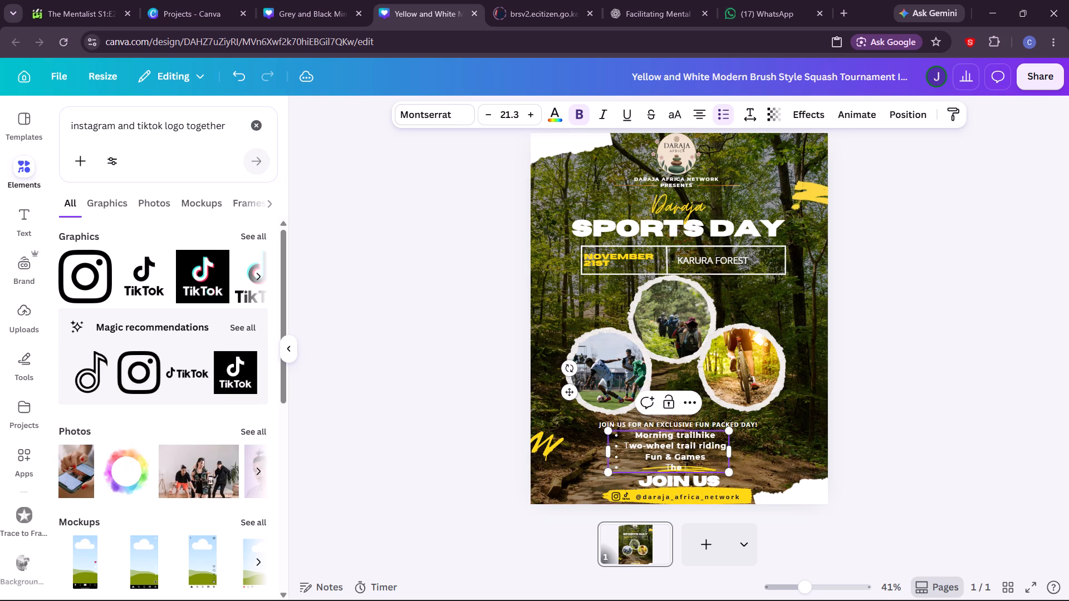
key("BackSpace")
key("BackSpace")
key("BackSpace")
key("BackSpace")
key("BackSpace")
key("BackSpace")
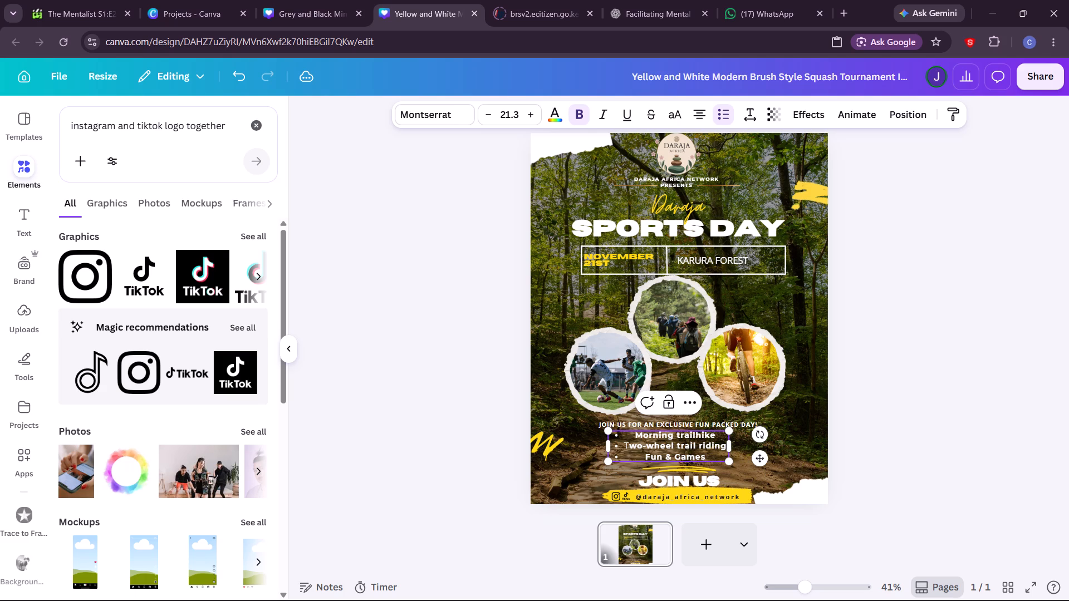
left_click(791, 417)
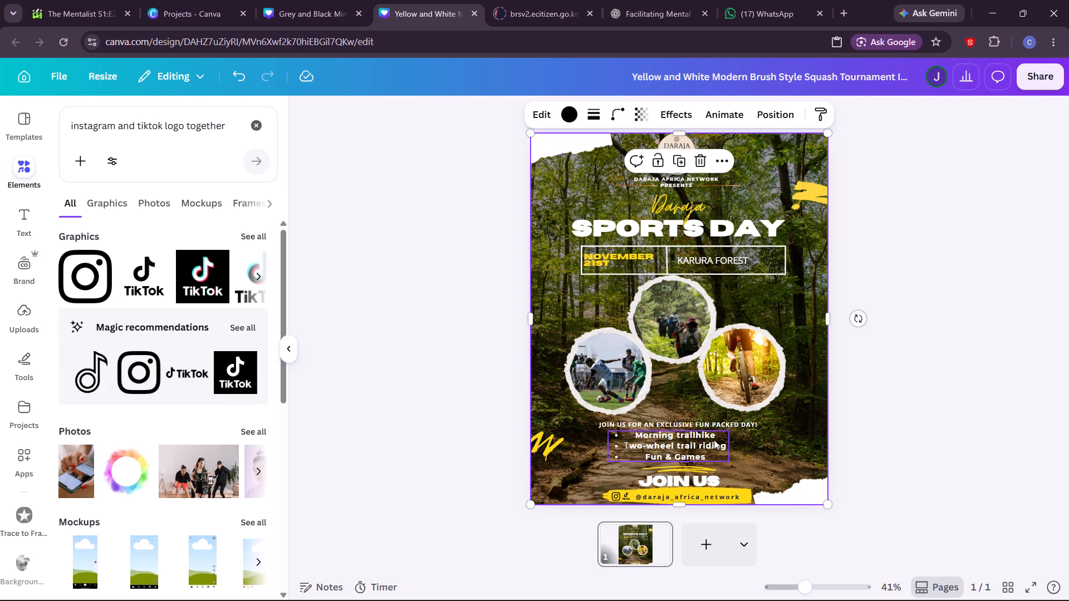
Shift the activities bullet list slightly down and to the right above the "JOIN US" heading.
double_click(704, 444)
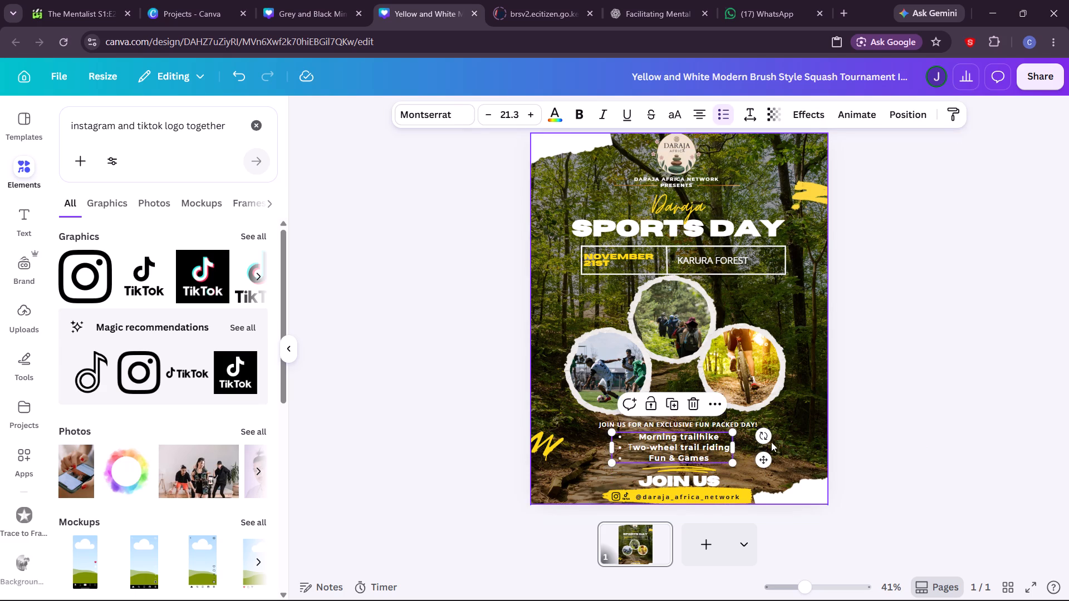
left_click(798, 432)
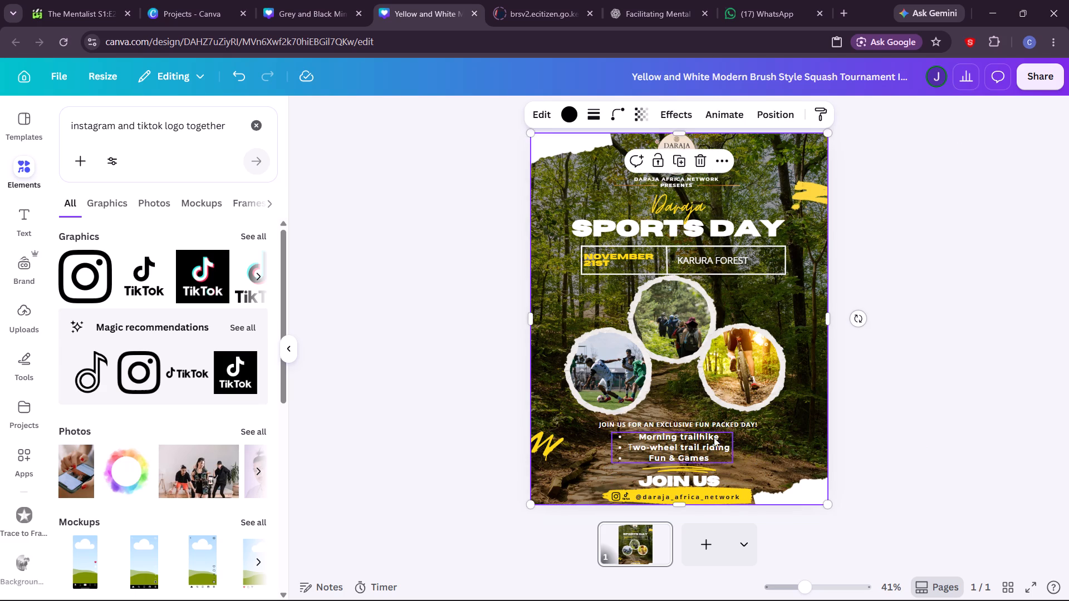
left_click(714, 442)
left_click(718, 440)
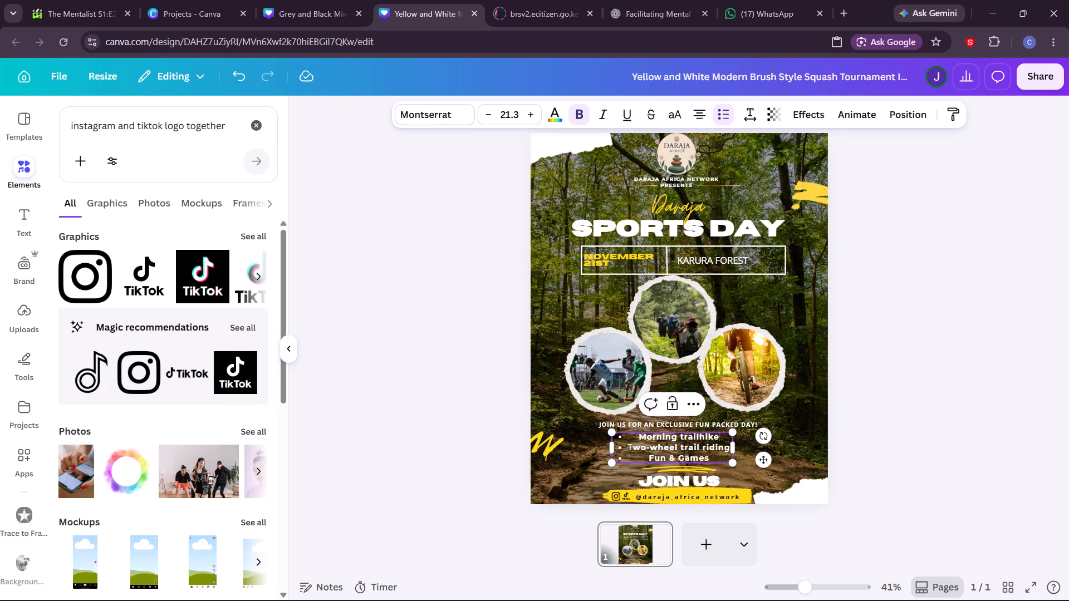
left_click(716, 459)
left_click(806, 402)
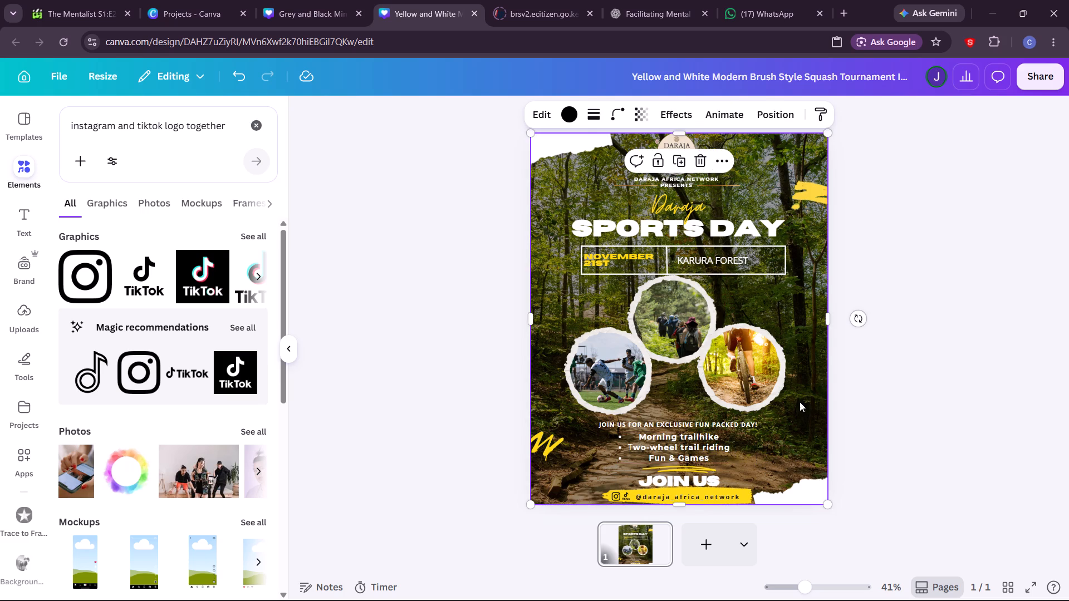
Move the "JOIN US FOR AN EXCLUSIVE FUN PACKED DAY!" line slightly up, closer to the circular photos.
left_click(695, 420)
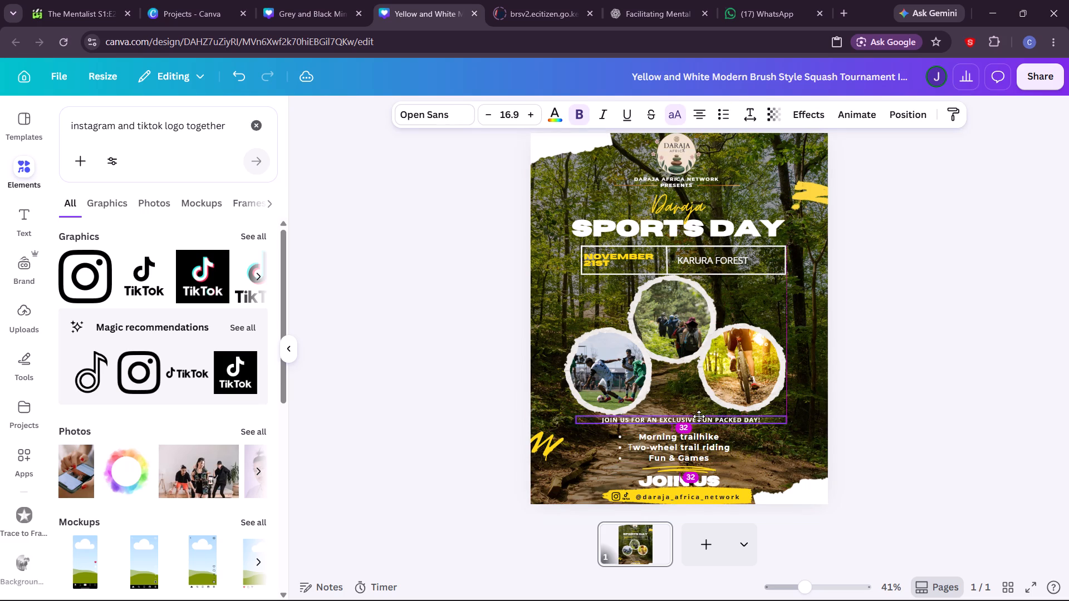
Move the activities bullet list up and slightly right, close beneath the "JOIN US FOR AN EXCLUSIVE FUN PACKED DAY!" line.
left_click(697, 448)
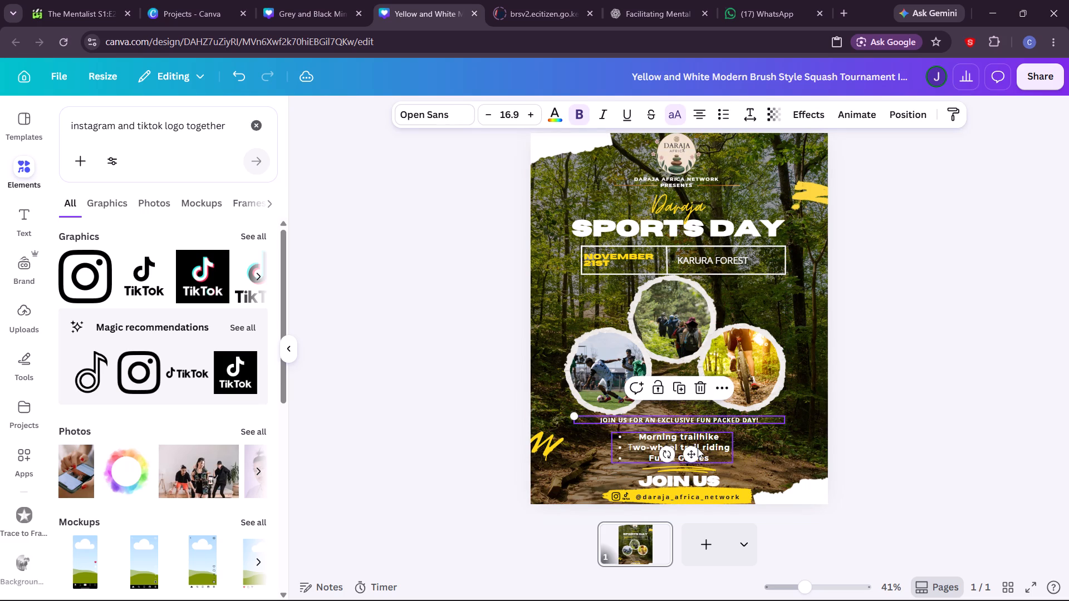
left_click_drag(706, 445, 712, 441)
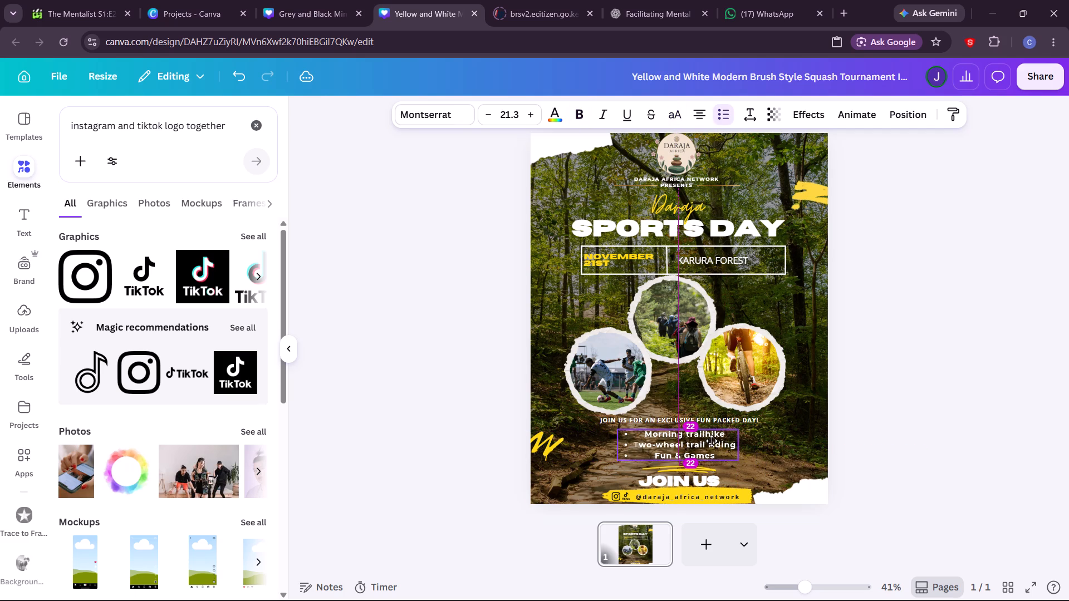
left_click_drag(712, 441, 710, 440)
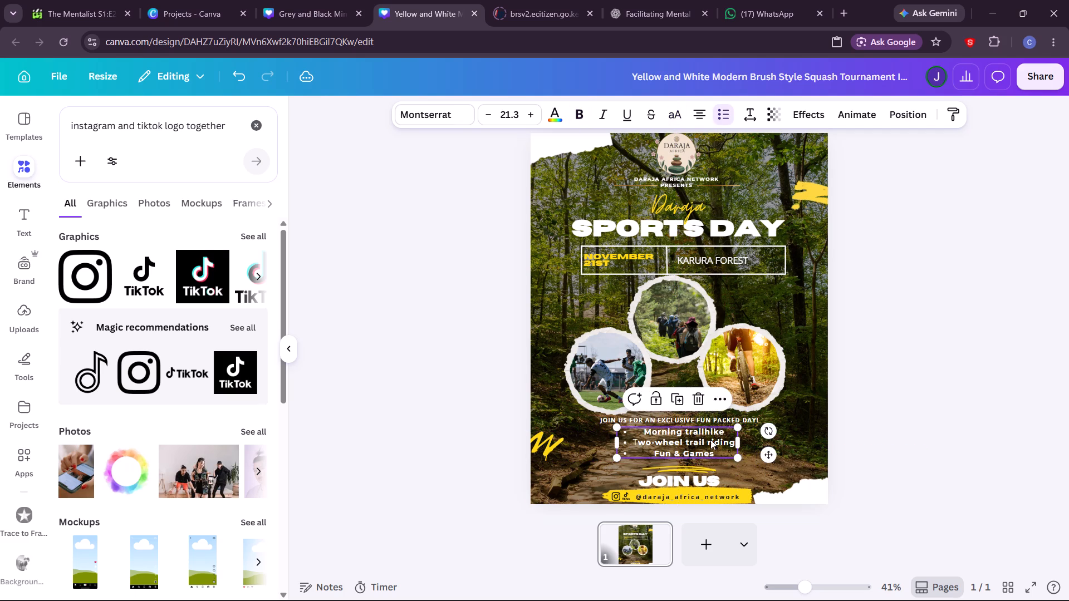
left_click(793, 450)
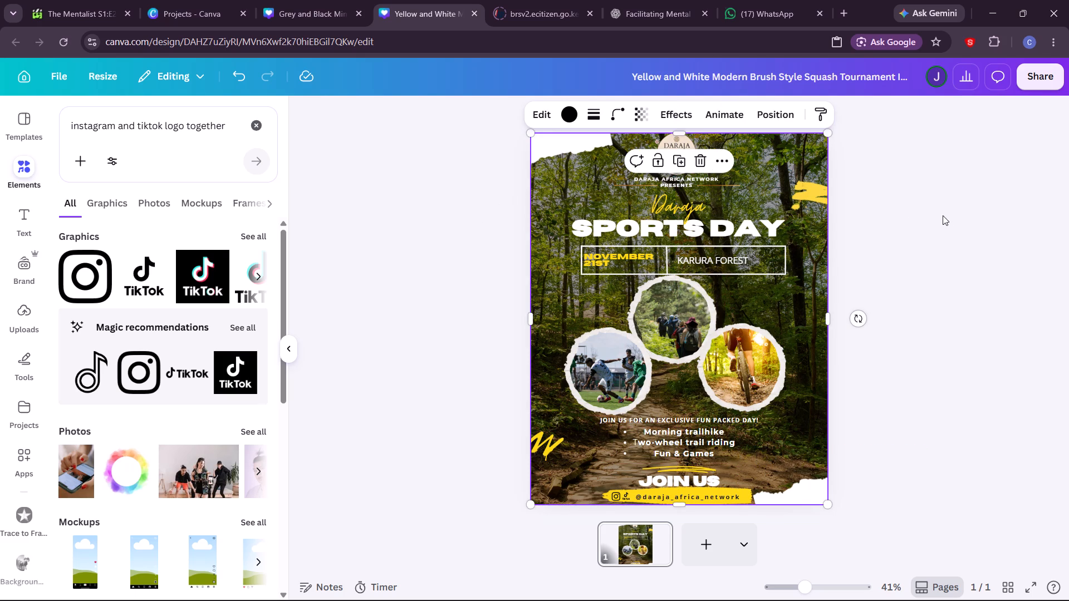
left_click(935, 226)
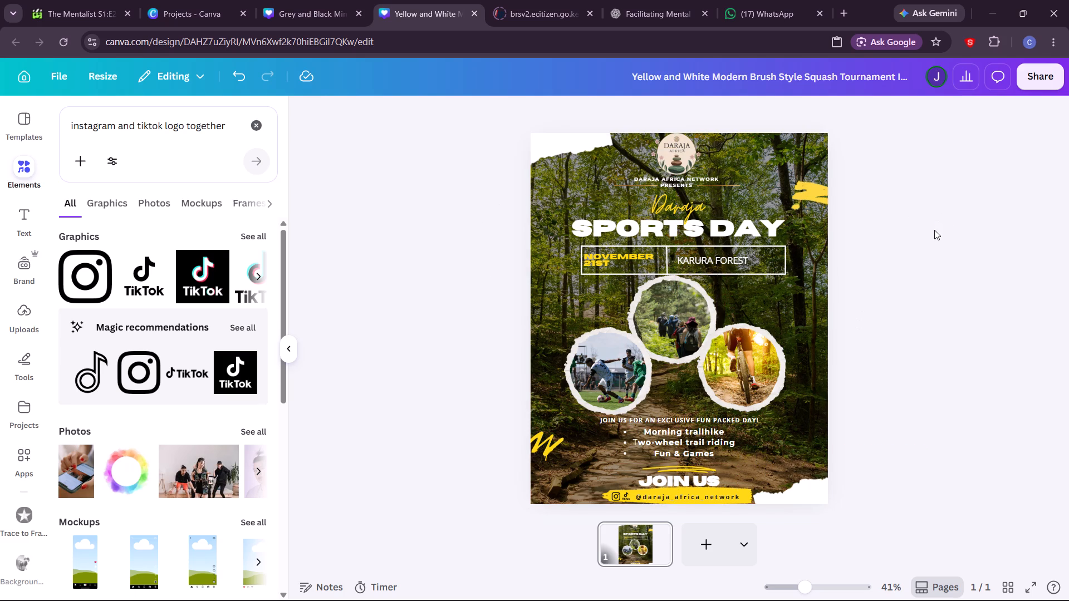
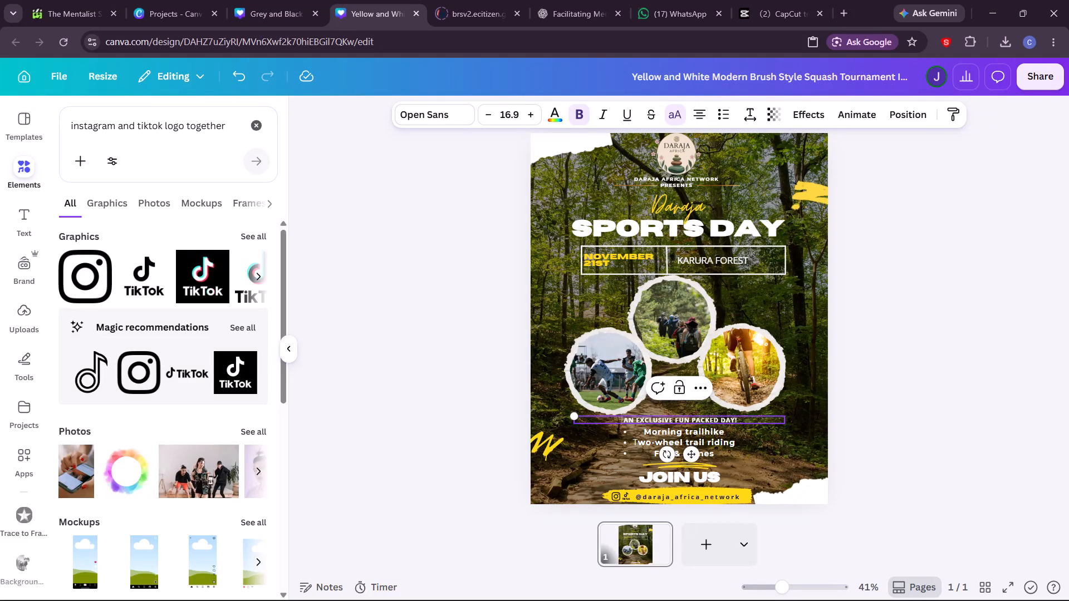
Select the activities bullet list beneath the "AN EXCLUSIVE FUN PACKED DAY!" line.
left_click(721, 444)
left_click(717, 453)
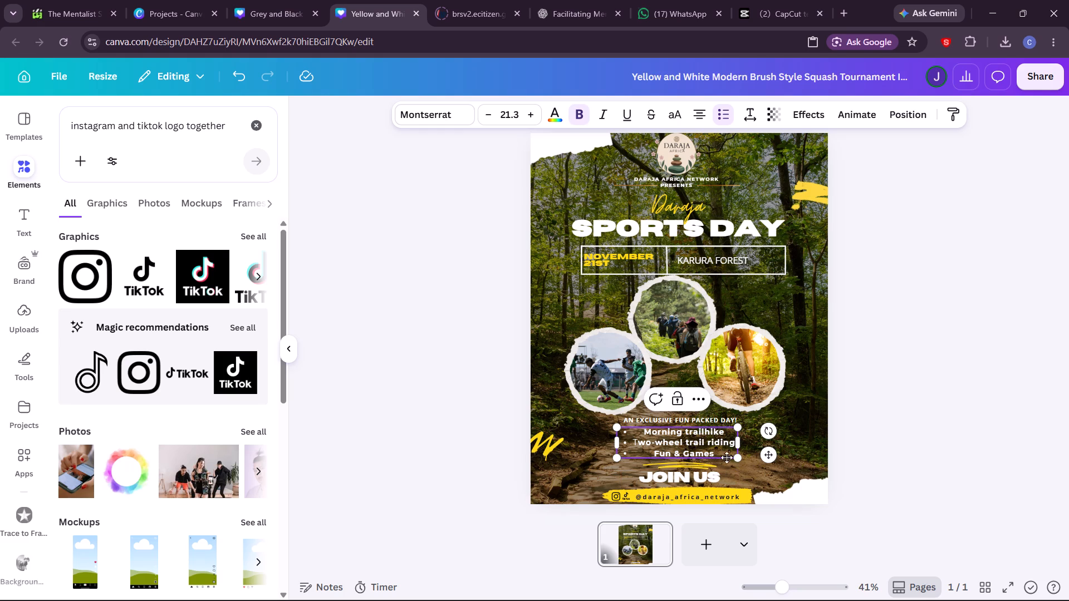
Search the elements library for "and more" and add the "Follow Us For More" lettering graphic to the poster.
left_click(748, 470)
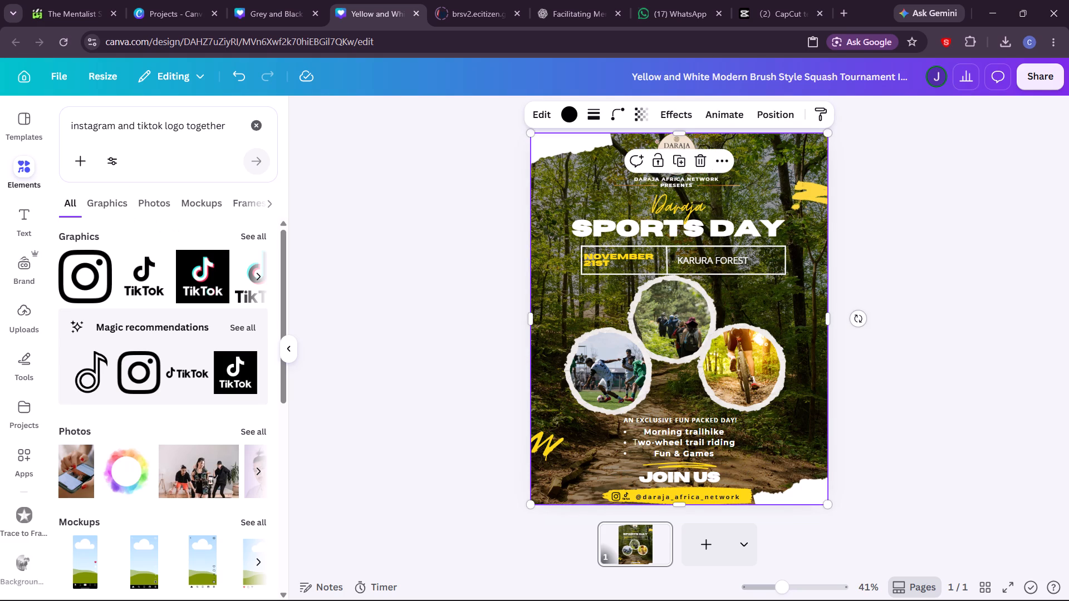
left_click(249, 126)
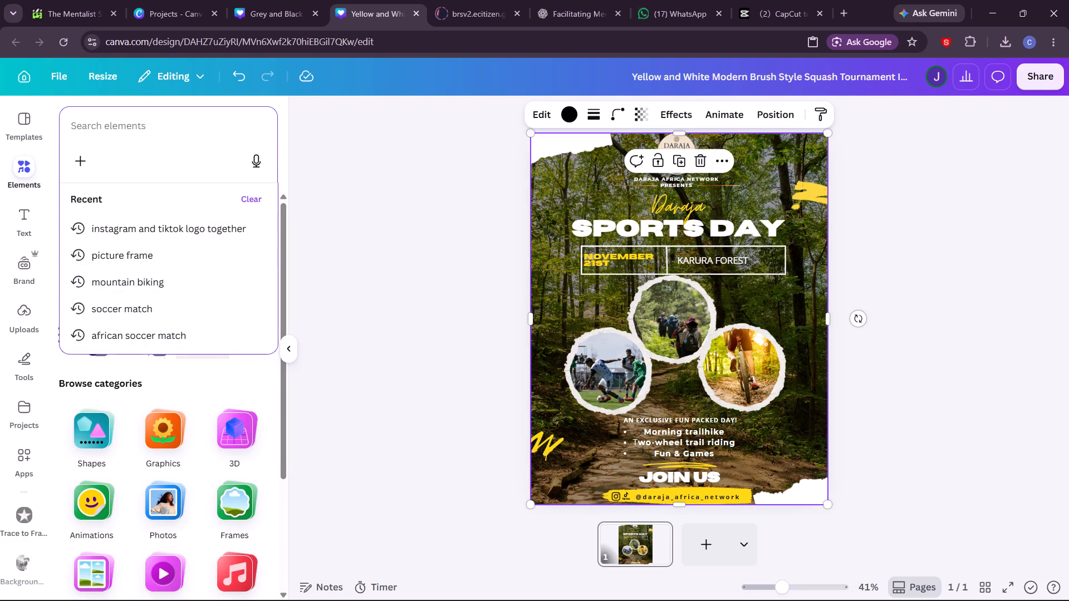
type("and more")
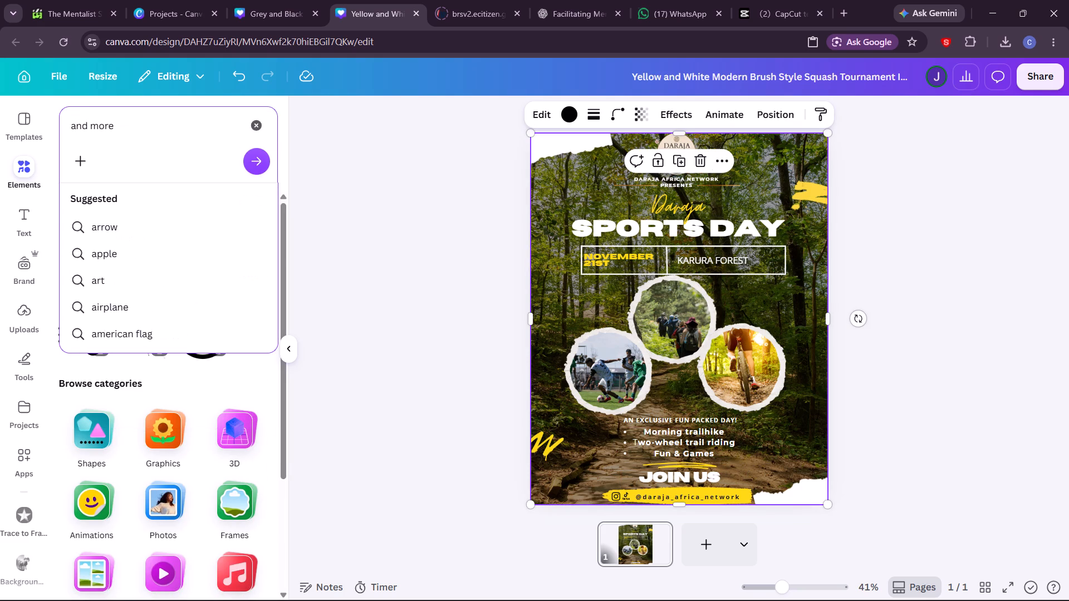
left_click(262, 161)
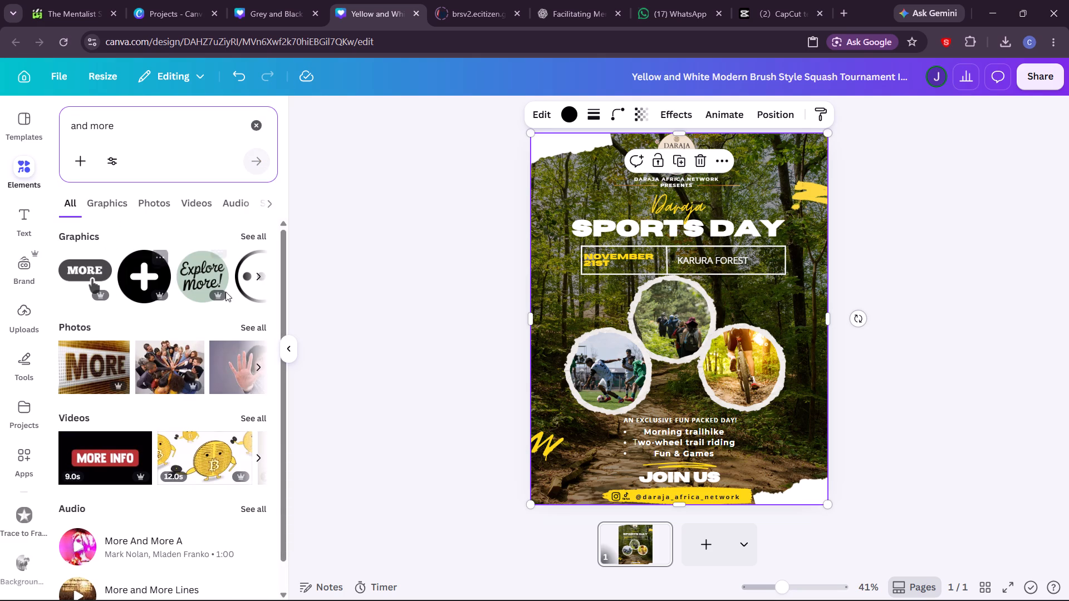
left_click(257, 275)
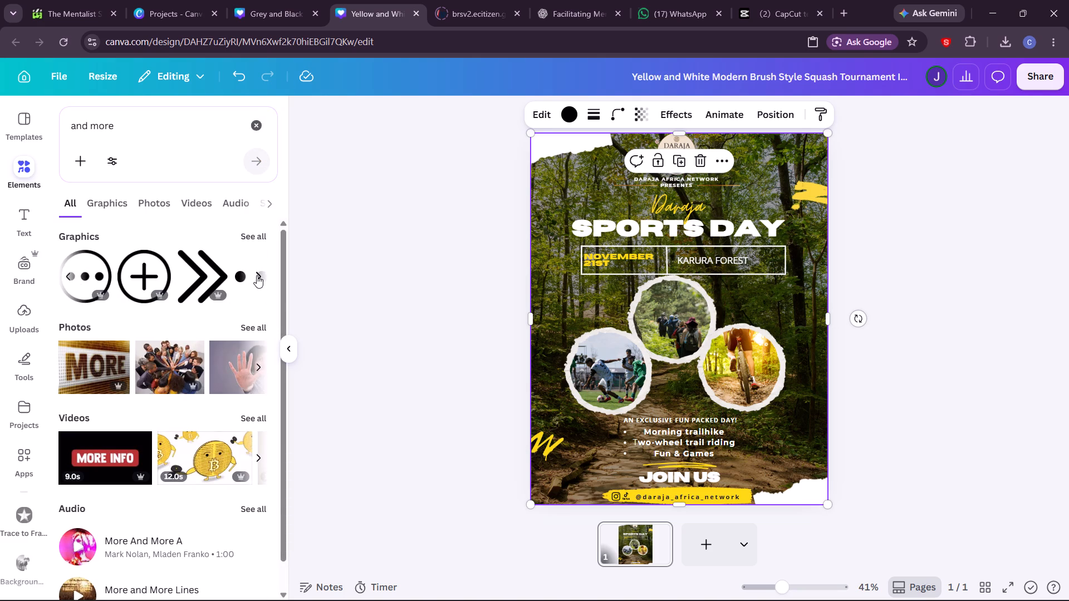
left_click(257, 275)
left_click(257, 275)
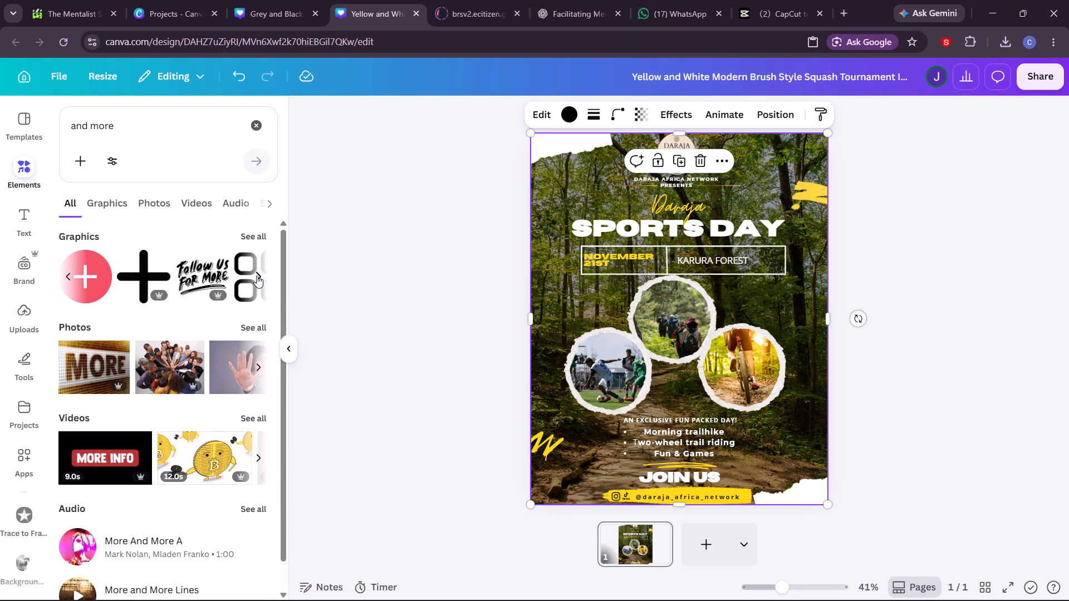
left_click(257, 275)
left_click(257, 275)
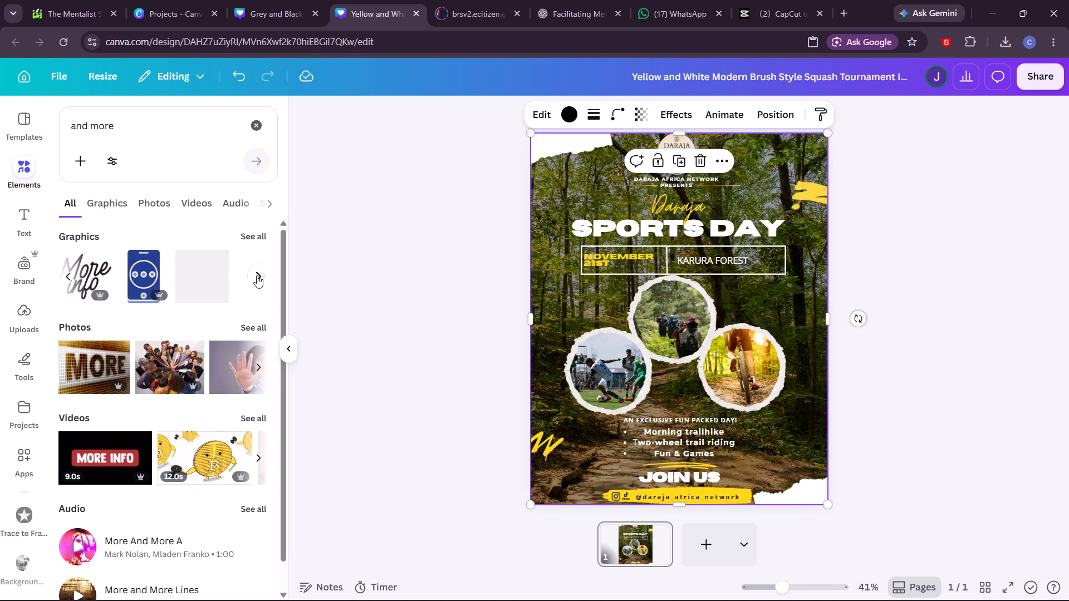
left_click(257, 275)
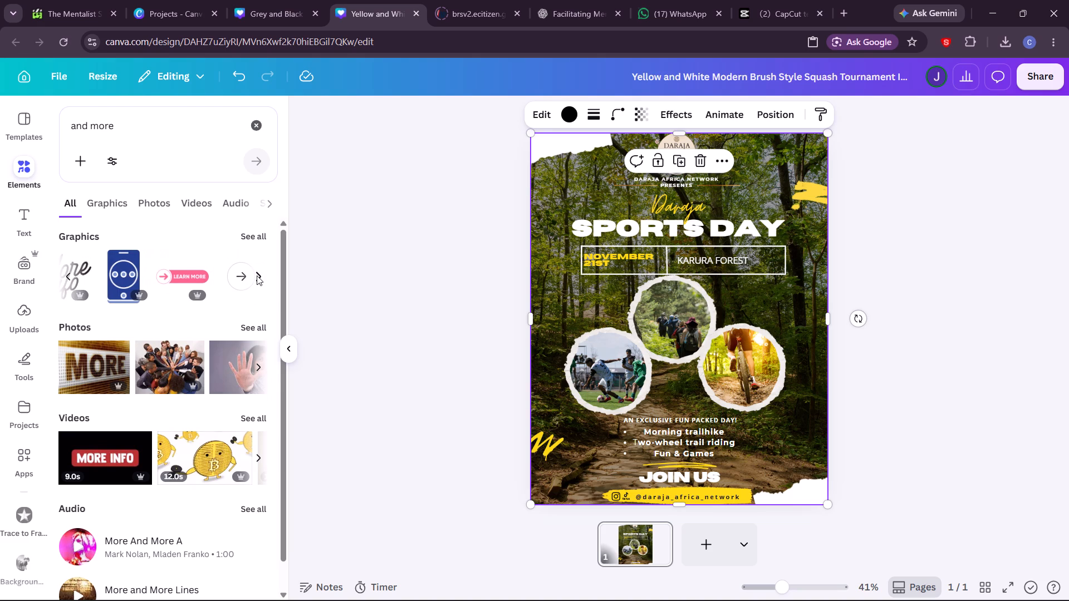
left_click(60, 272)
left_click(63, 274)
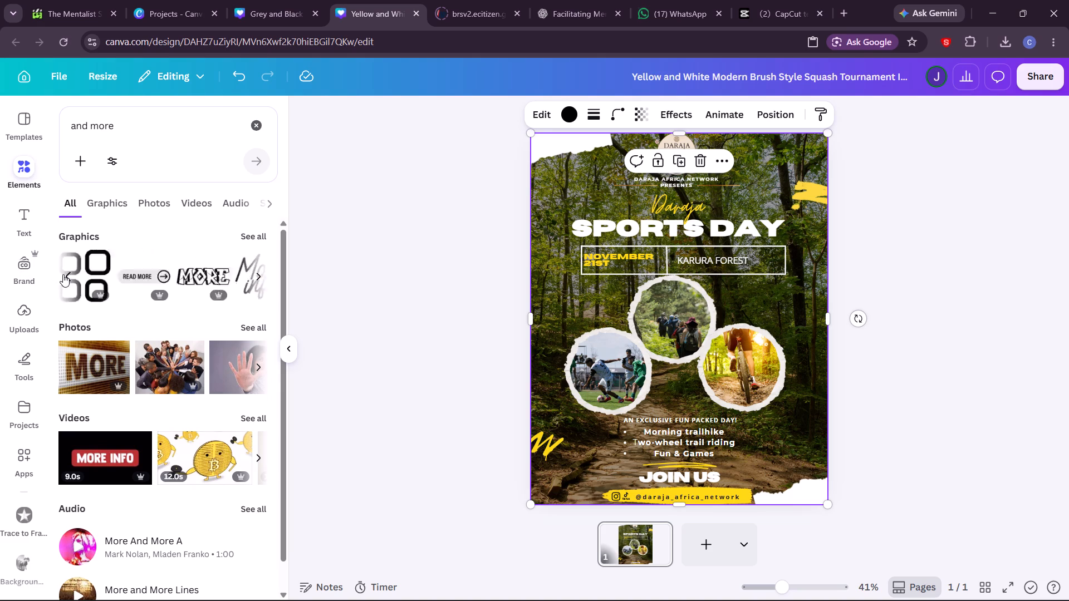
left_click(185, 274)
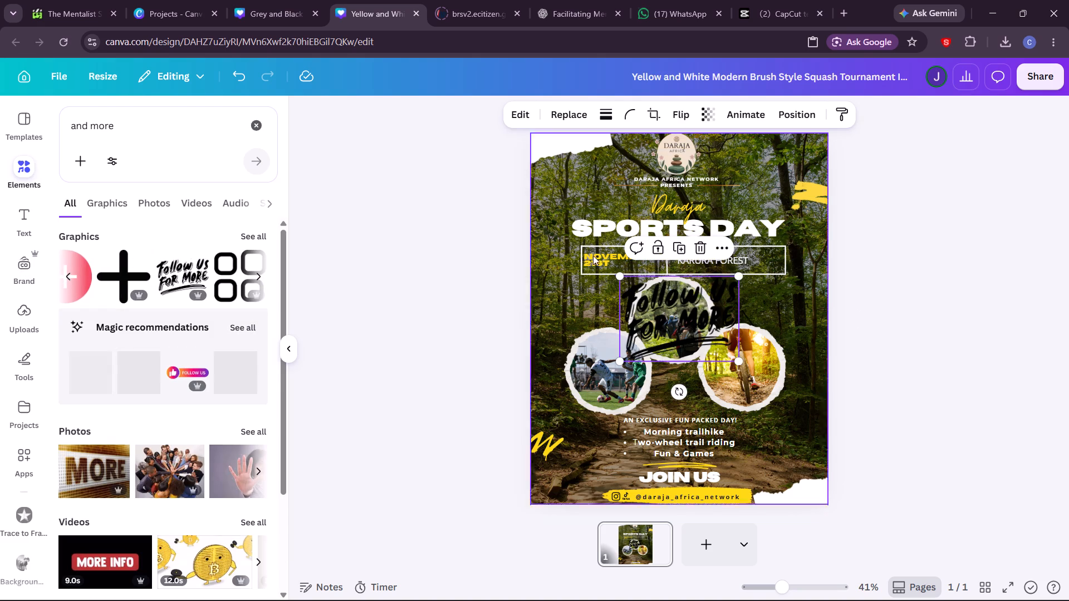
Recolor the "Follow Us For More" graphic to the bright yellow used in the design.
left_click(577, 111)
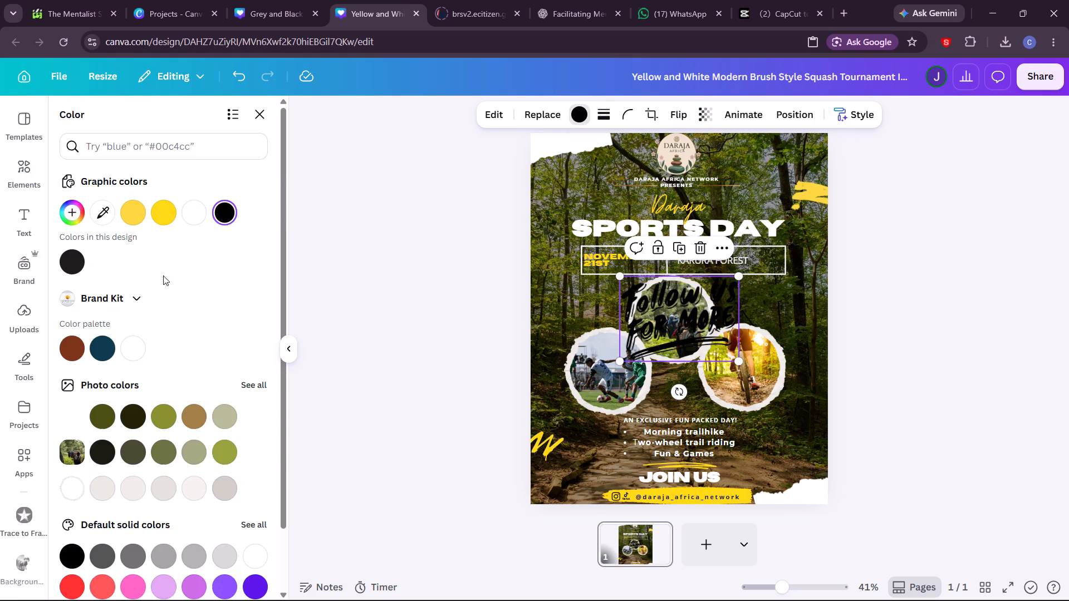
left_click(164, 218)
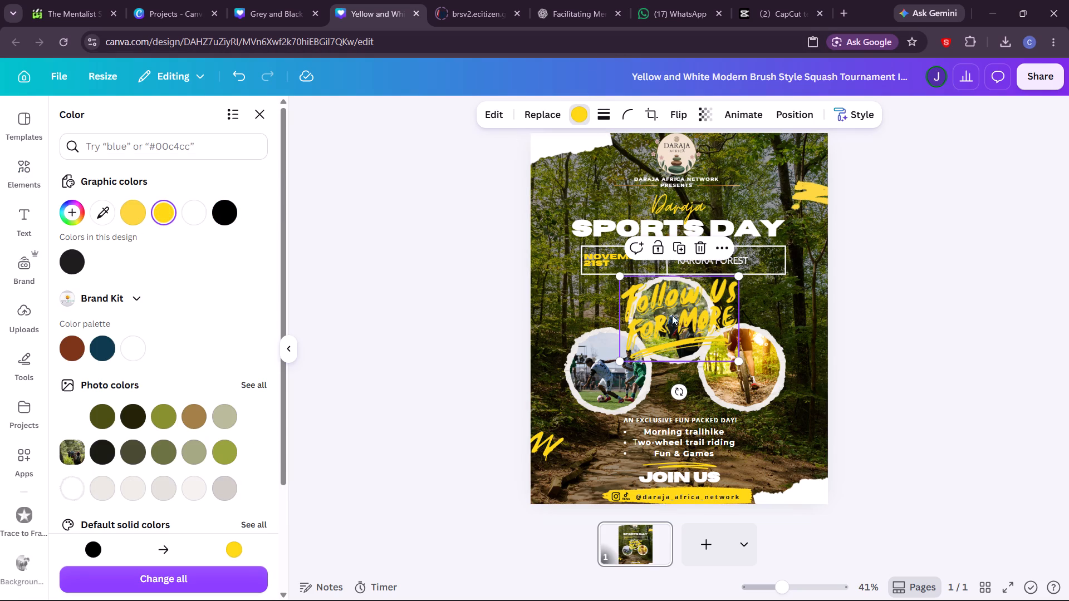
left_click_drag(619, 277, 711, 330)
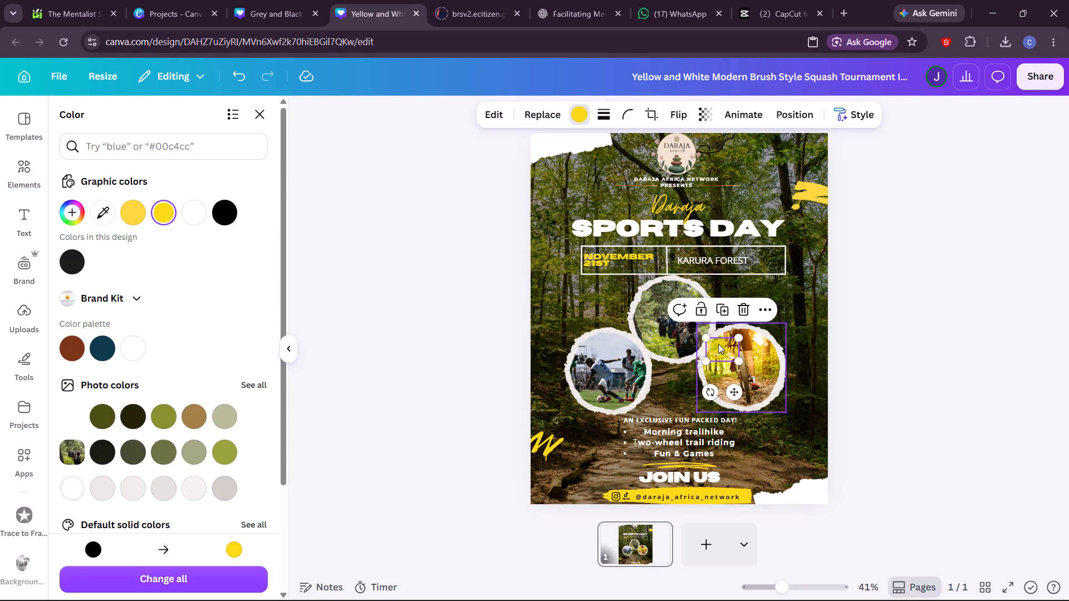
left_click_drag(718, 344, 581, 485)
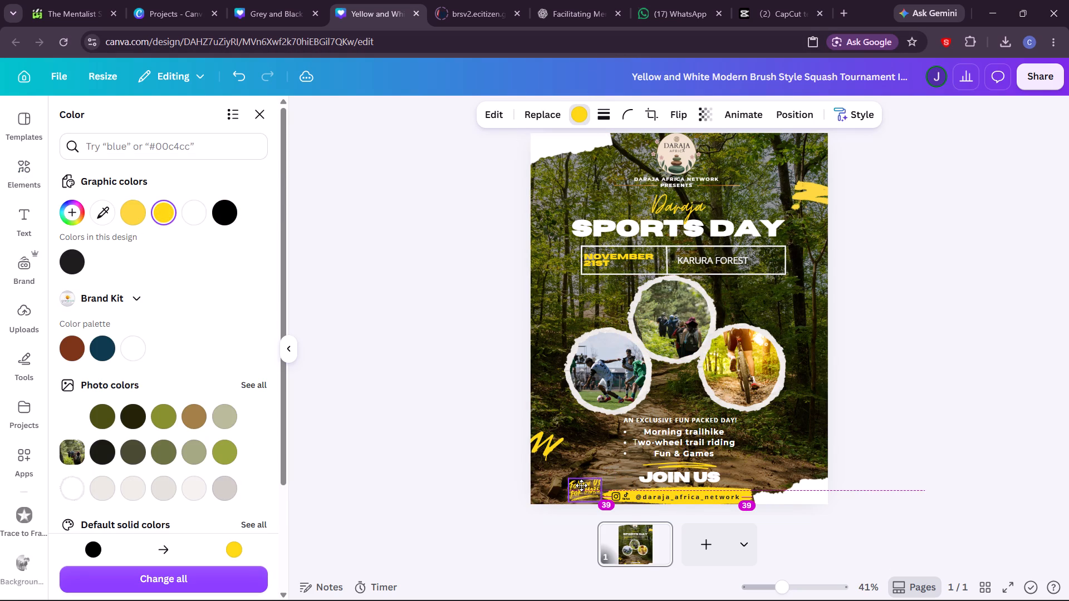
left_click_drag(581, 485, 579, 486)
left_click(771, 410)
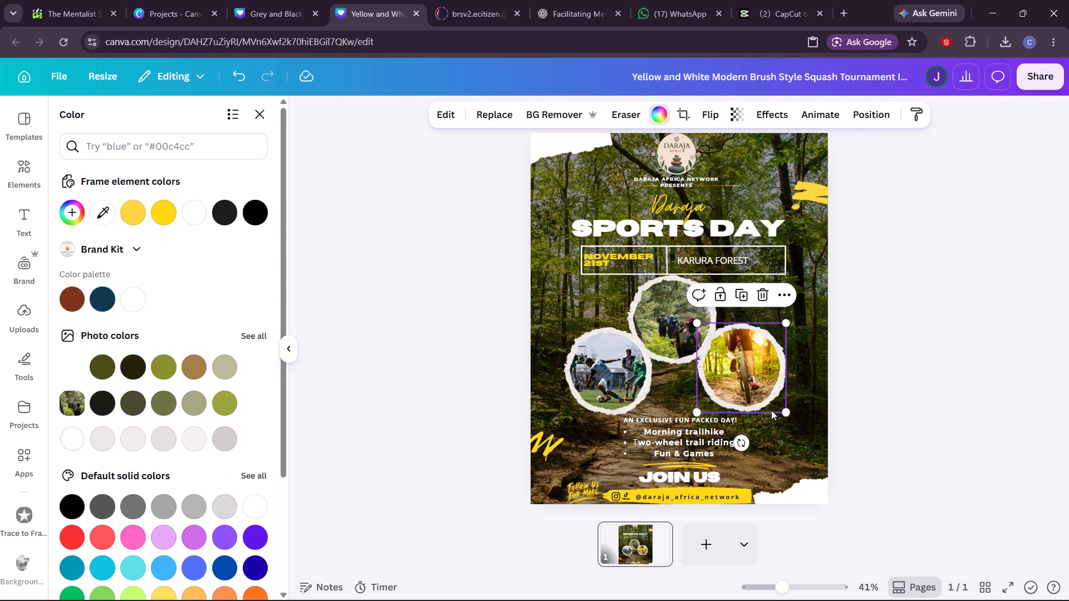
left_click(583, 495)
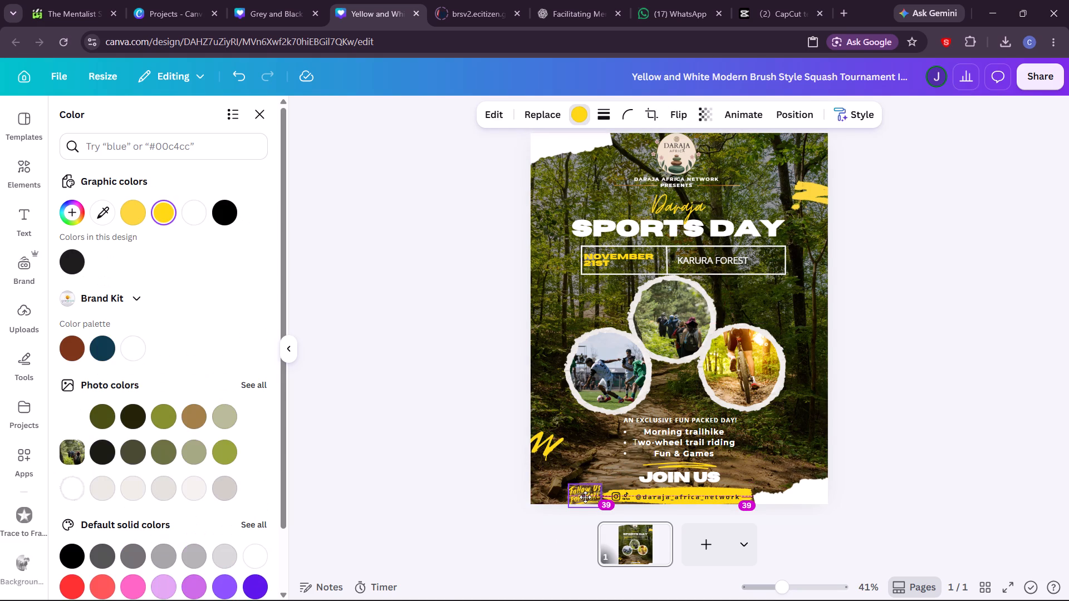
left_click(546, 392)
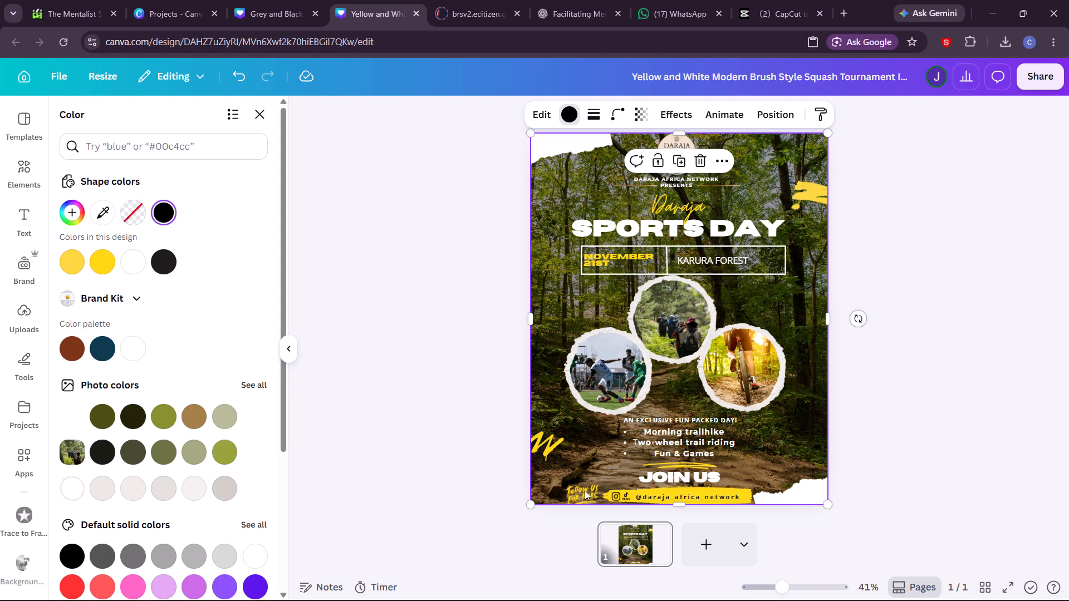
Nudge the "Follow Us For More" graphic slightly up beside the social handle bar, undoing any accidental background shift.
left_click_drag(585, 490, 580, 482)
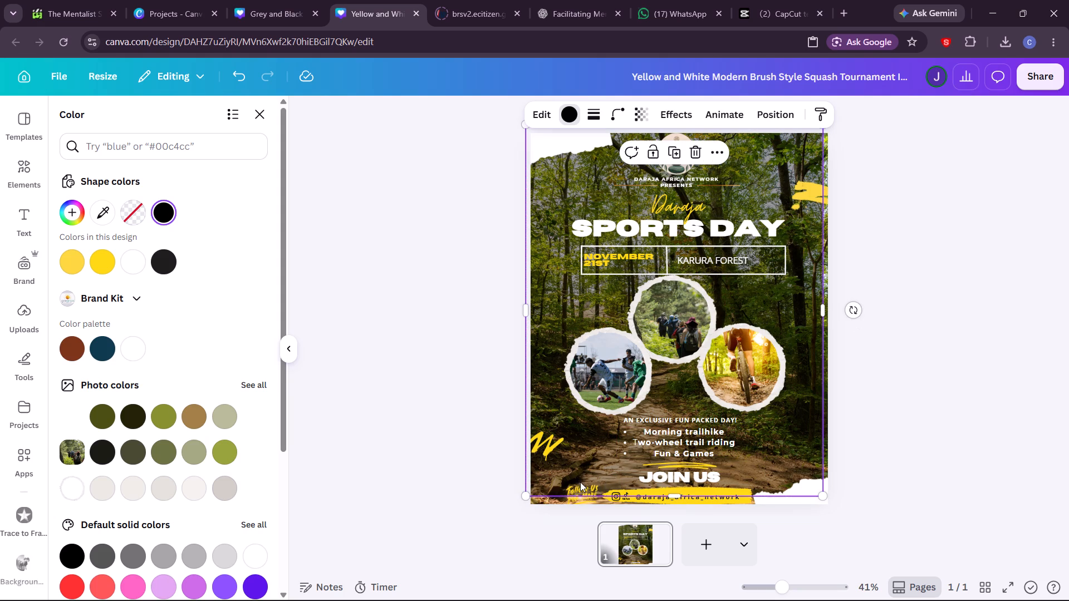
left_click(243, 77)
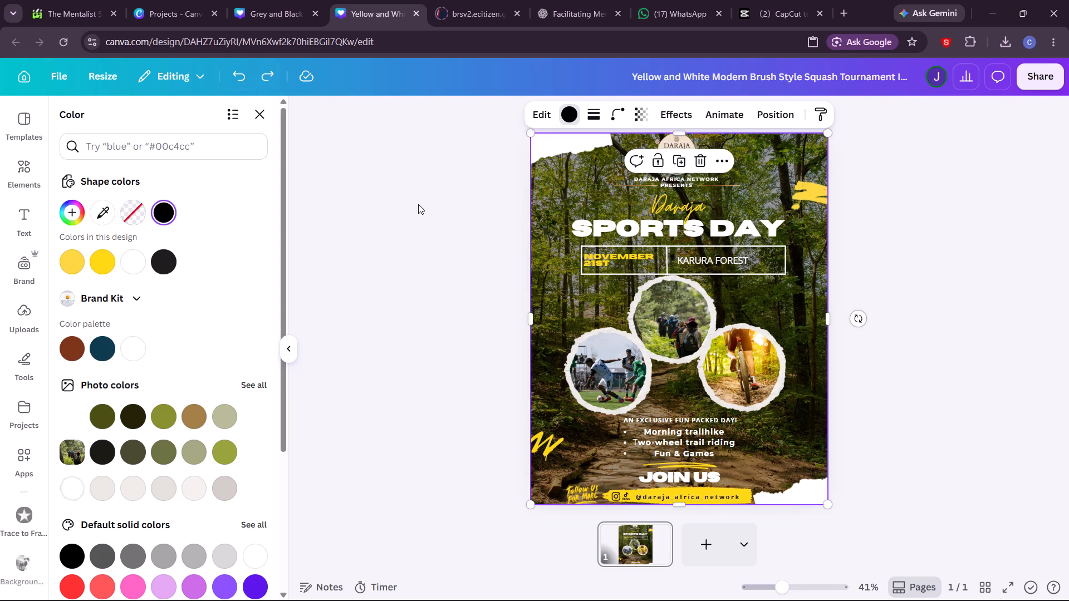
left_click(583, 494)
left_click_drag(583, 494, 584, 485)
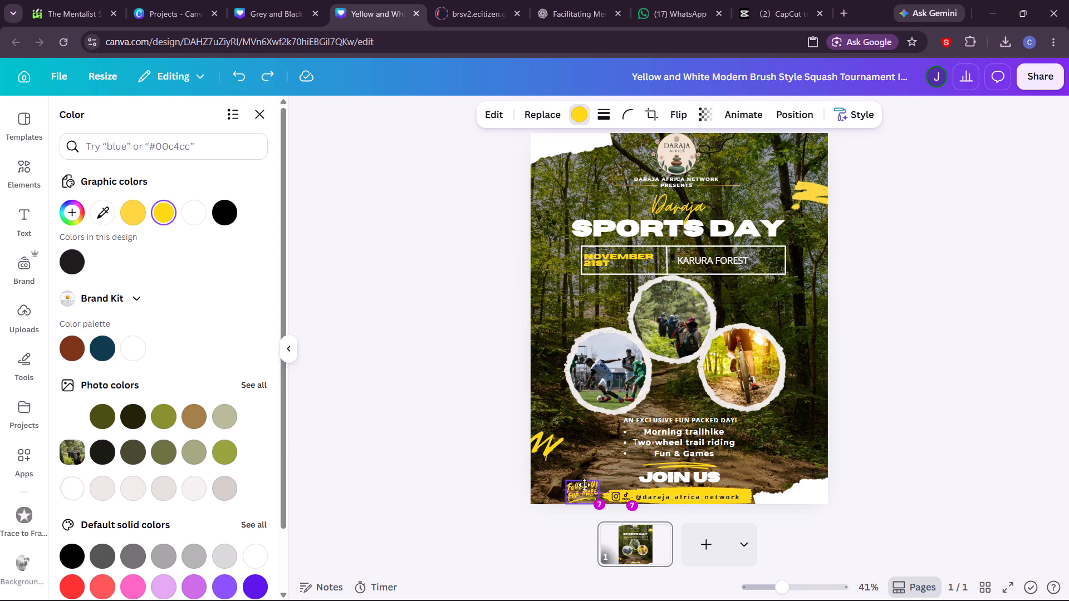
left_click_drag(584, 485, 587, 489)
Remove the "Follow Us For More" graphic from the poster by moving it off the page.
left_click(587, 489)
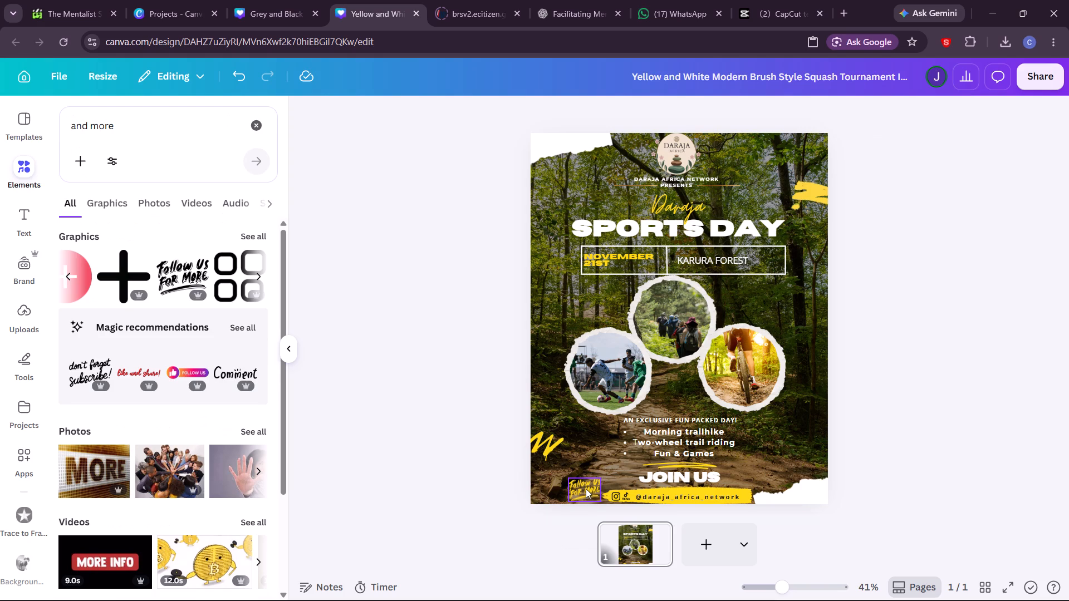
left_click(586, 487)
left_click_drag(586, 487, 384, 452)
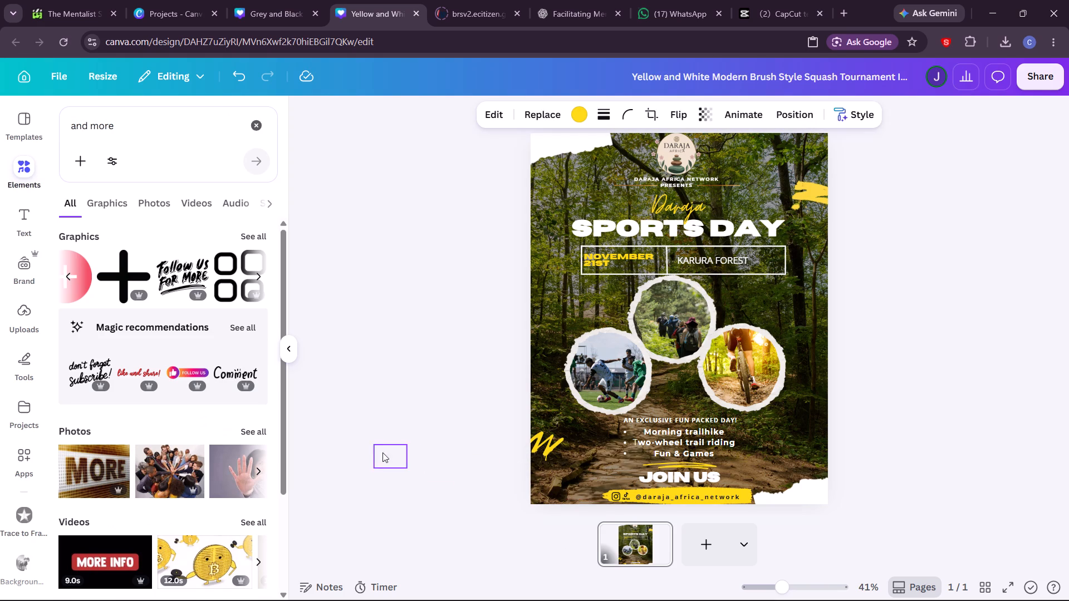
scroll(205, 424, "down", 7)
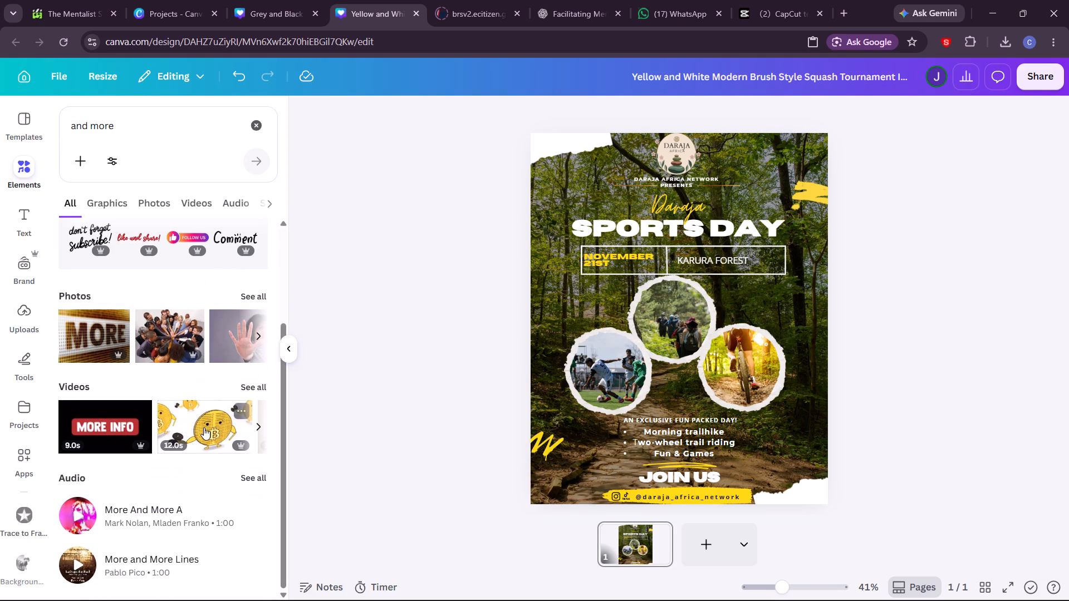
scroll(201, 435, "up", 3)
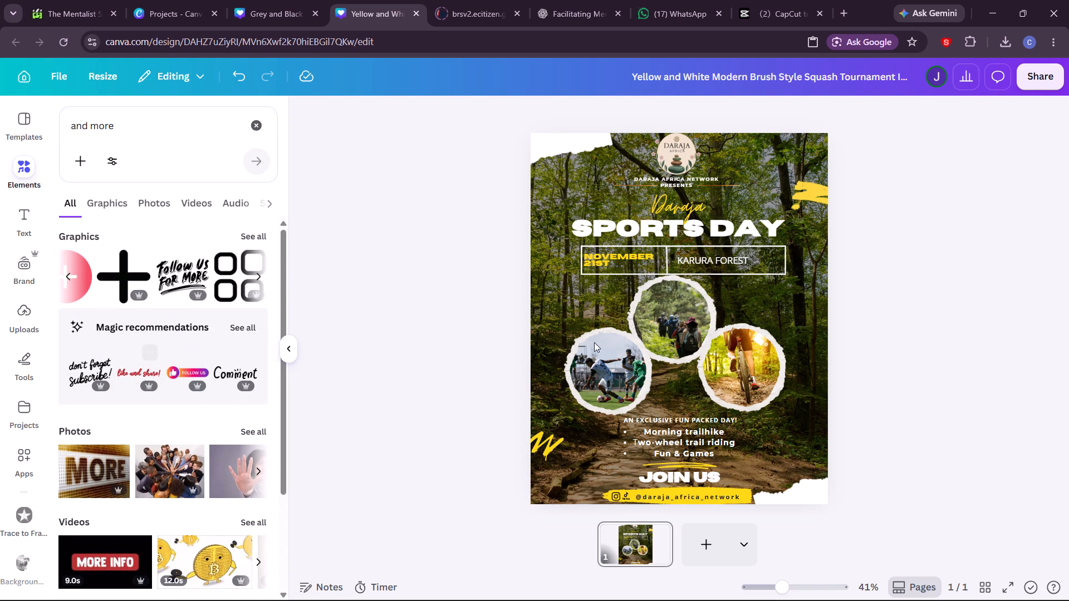
Add a text box reading "and more!!!" below the activities list.
left_click(687, 435)
left_click(717, 445)
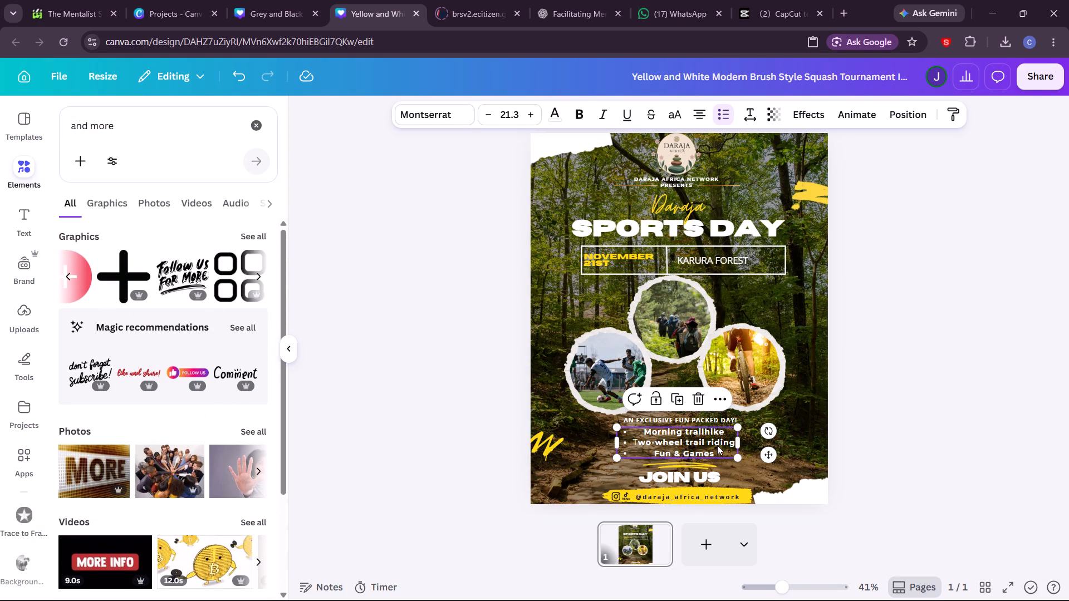
left_click(24, 220)
left_click(173, 171)
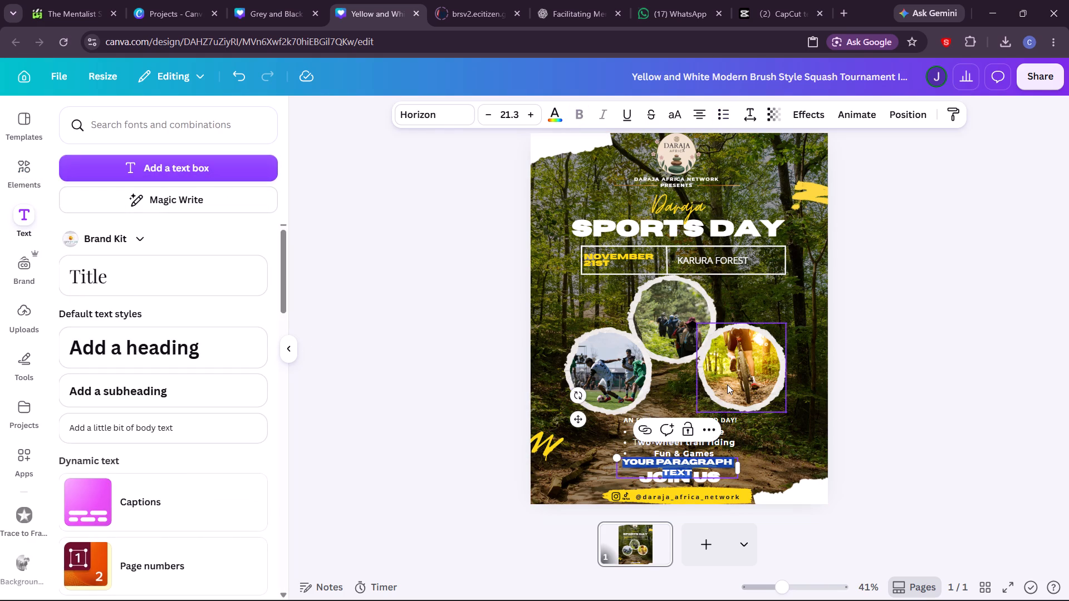
key("BackSpace")
type("and more")
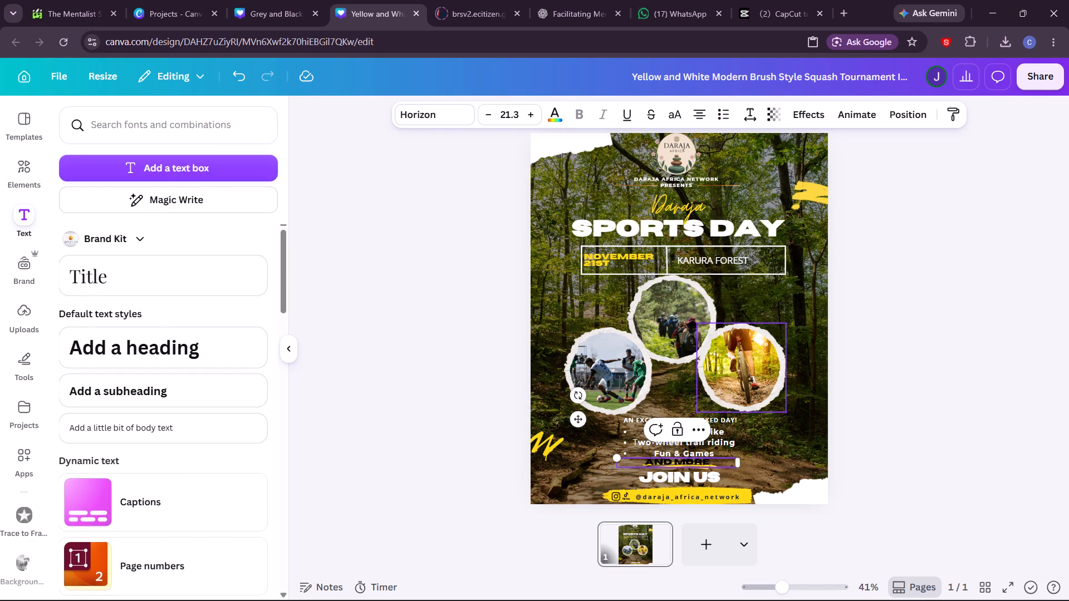
type("!!!")
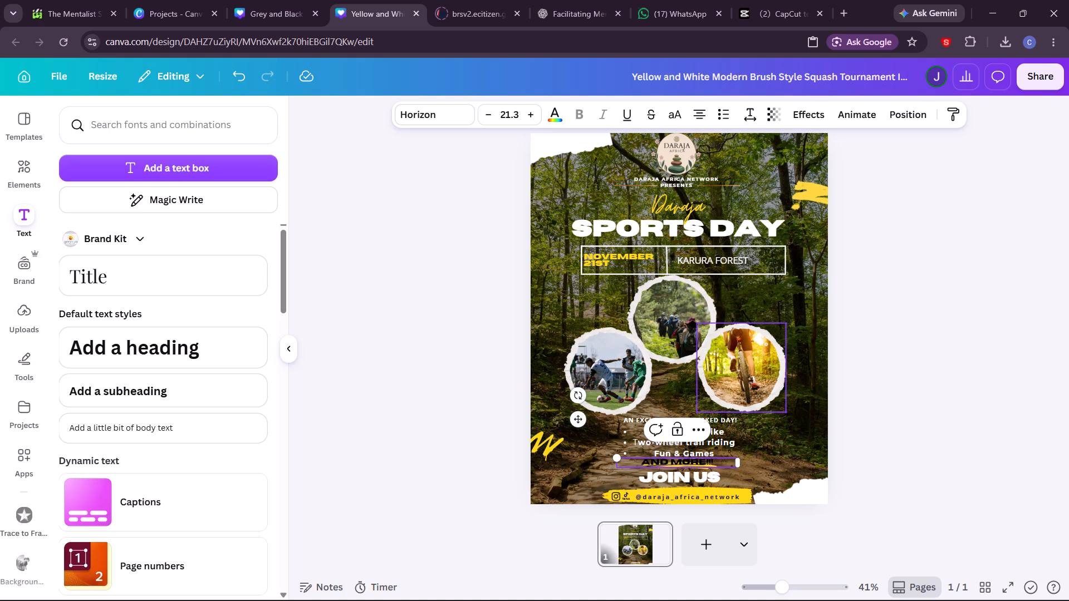
Narrow the "AND MORE!!!" text box to fit its text and move it to the right of the "JOIN US" heading.
left_click_drag(738, 463, 699, 462)
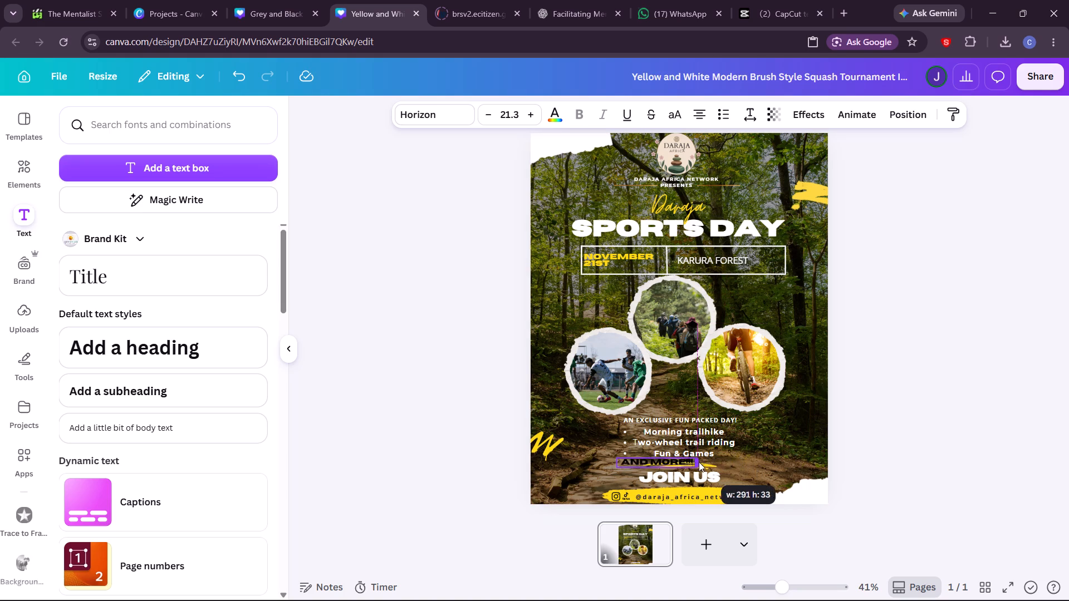
left_click_drag(699, 462, 694, 461)
left_click_drag(671, 504, 771, 498)
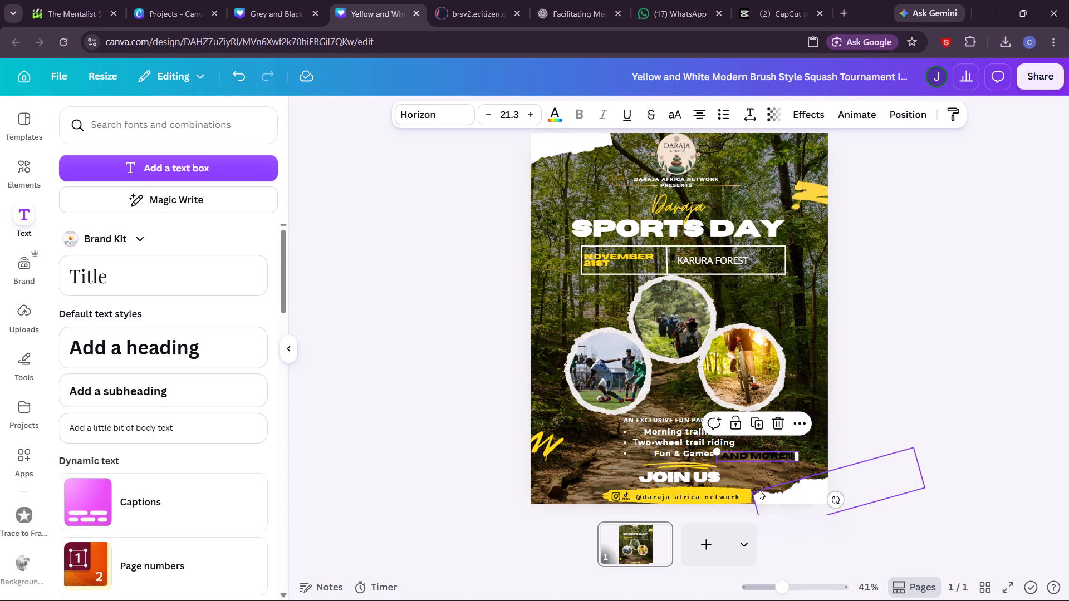
left_click(768, 452)
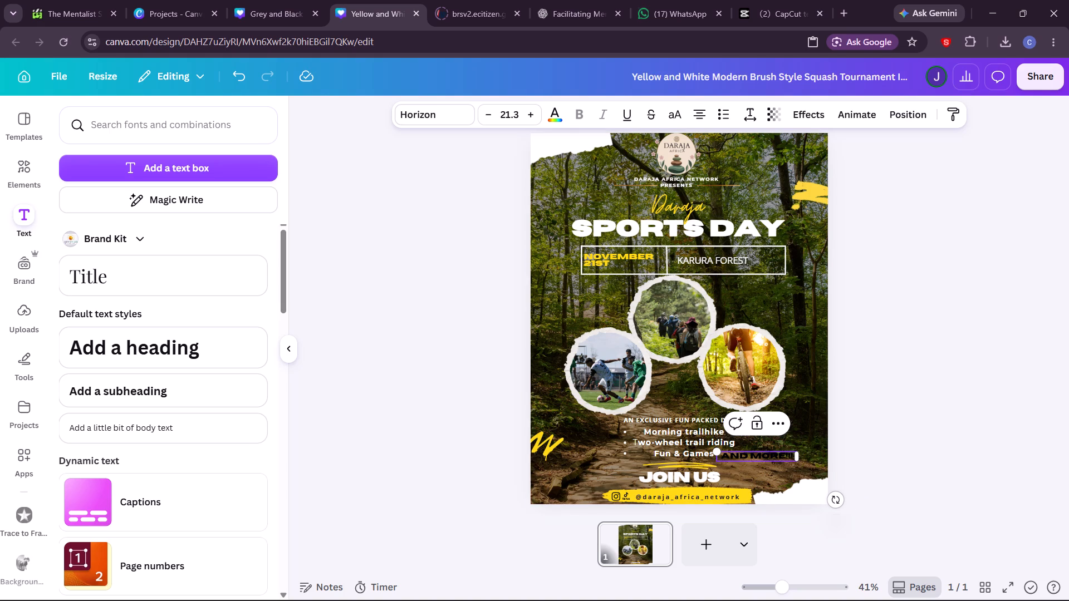
left_click(772, 478)
left_click(765, 456)
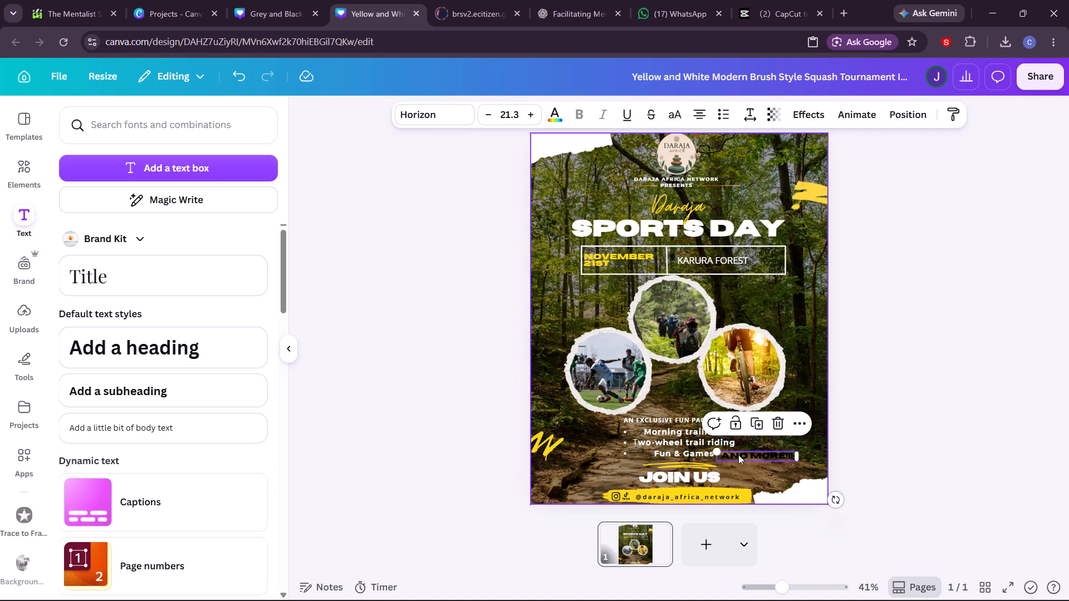
left_click_drag(737, 457, 749, 471)
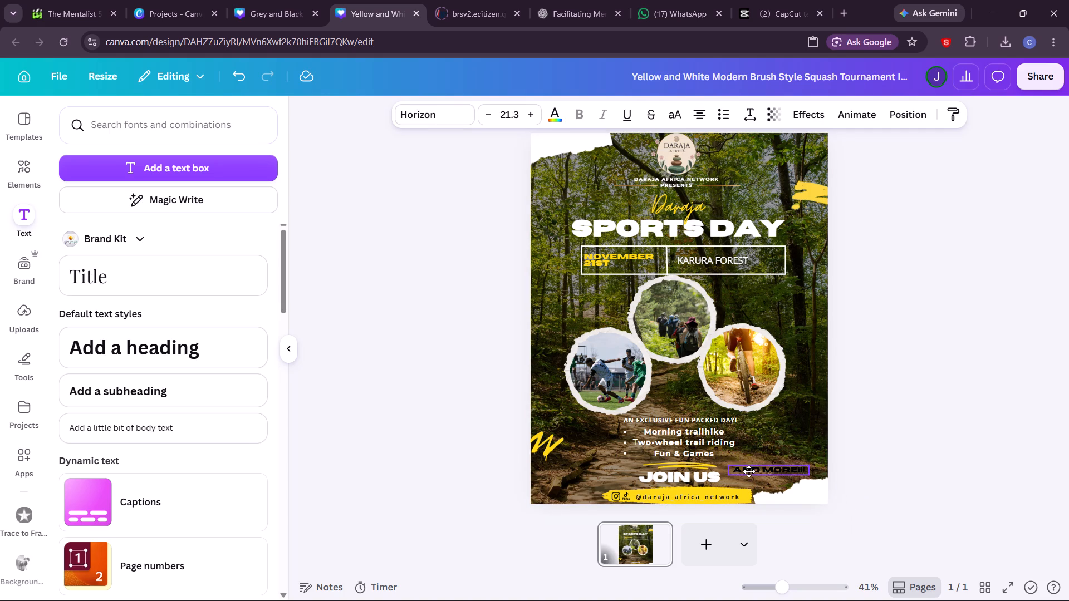
left_click_drag(749, 471, 751, 466)
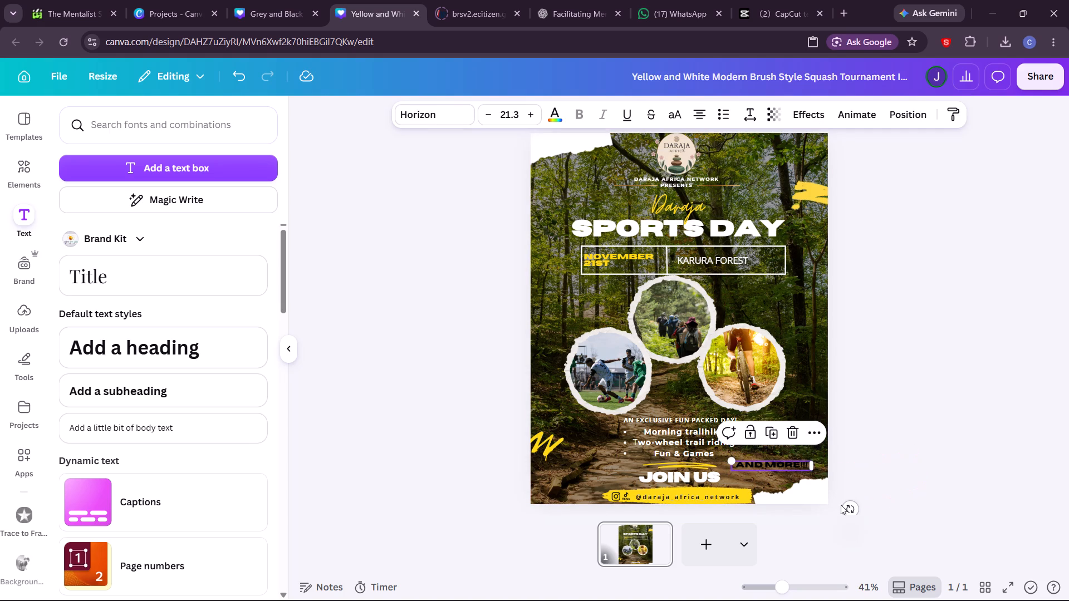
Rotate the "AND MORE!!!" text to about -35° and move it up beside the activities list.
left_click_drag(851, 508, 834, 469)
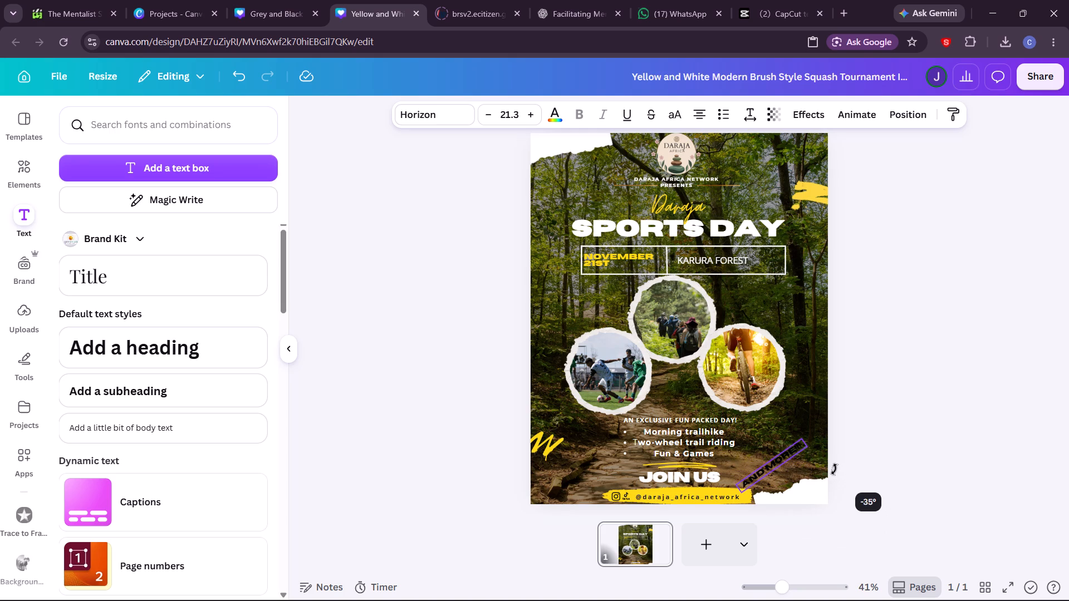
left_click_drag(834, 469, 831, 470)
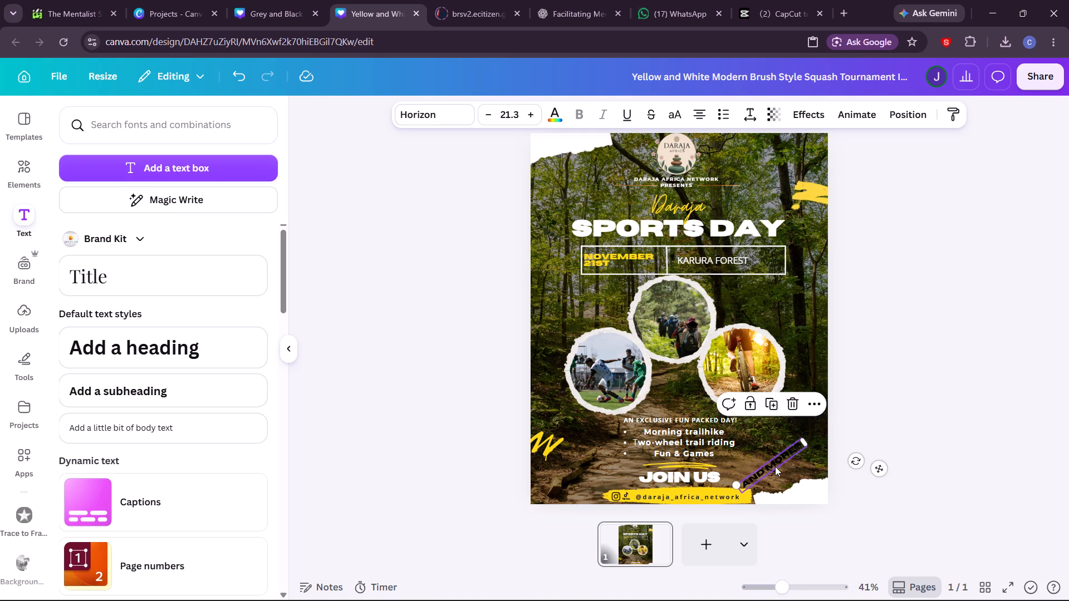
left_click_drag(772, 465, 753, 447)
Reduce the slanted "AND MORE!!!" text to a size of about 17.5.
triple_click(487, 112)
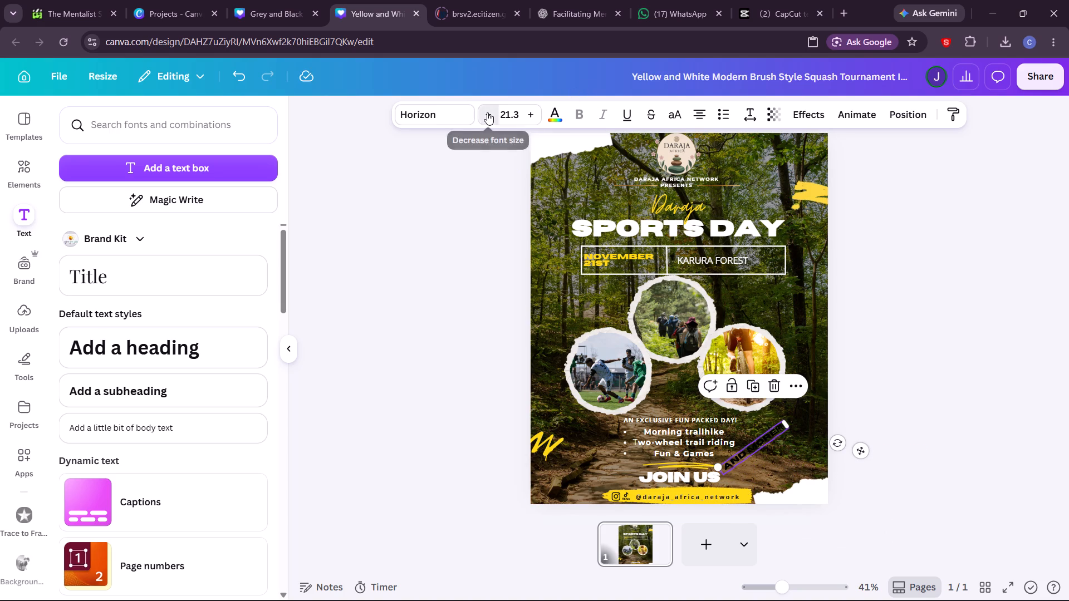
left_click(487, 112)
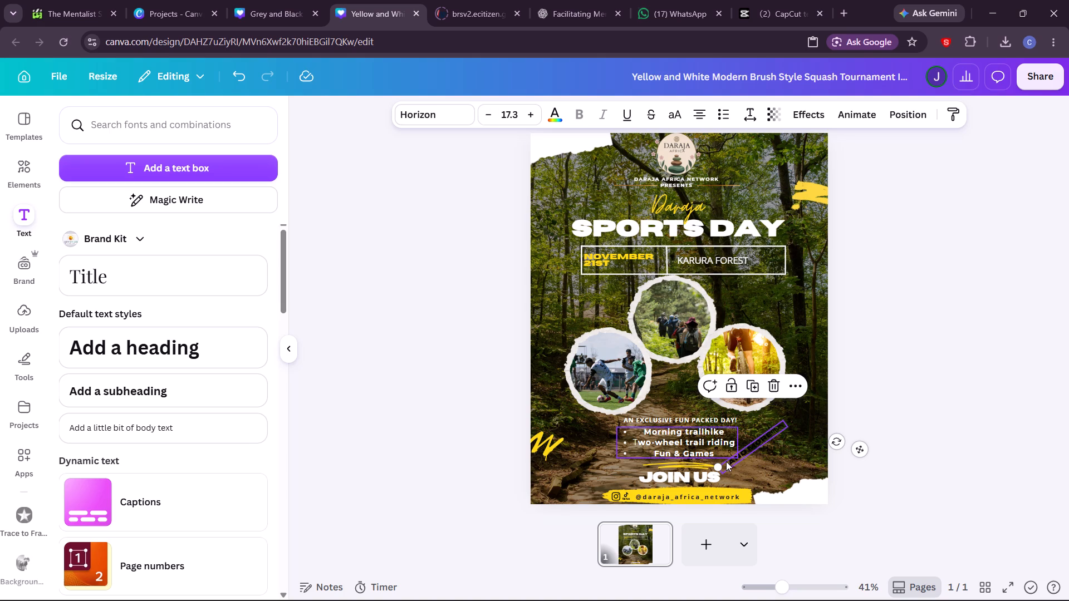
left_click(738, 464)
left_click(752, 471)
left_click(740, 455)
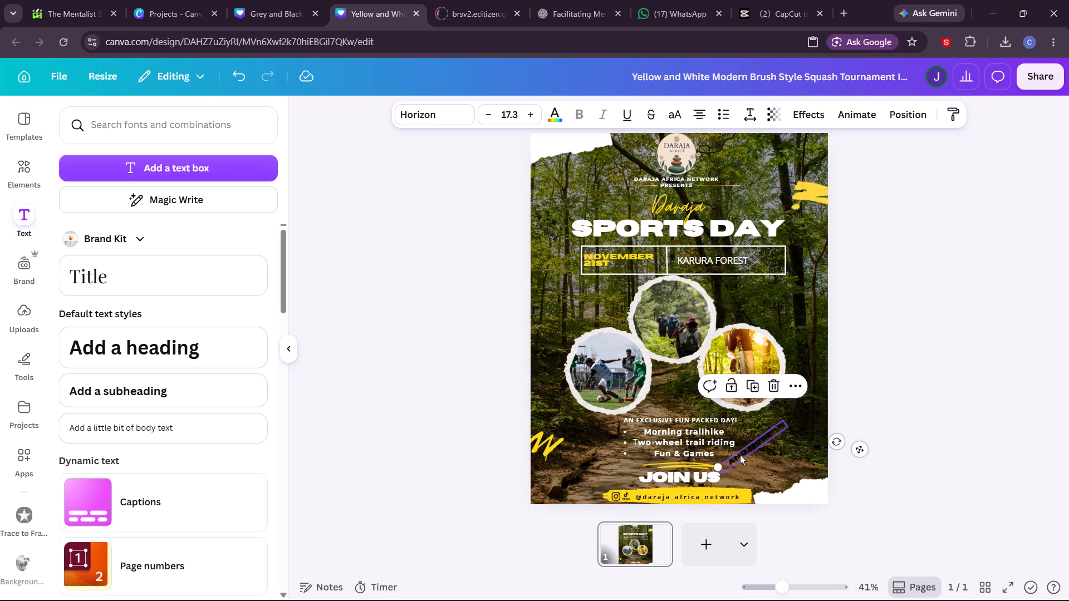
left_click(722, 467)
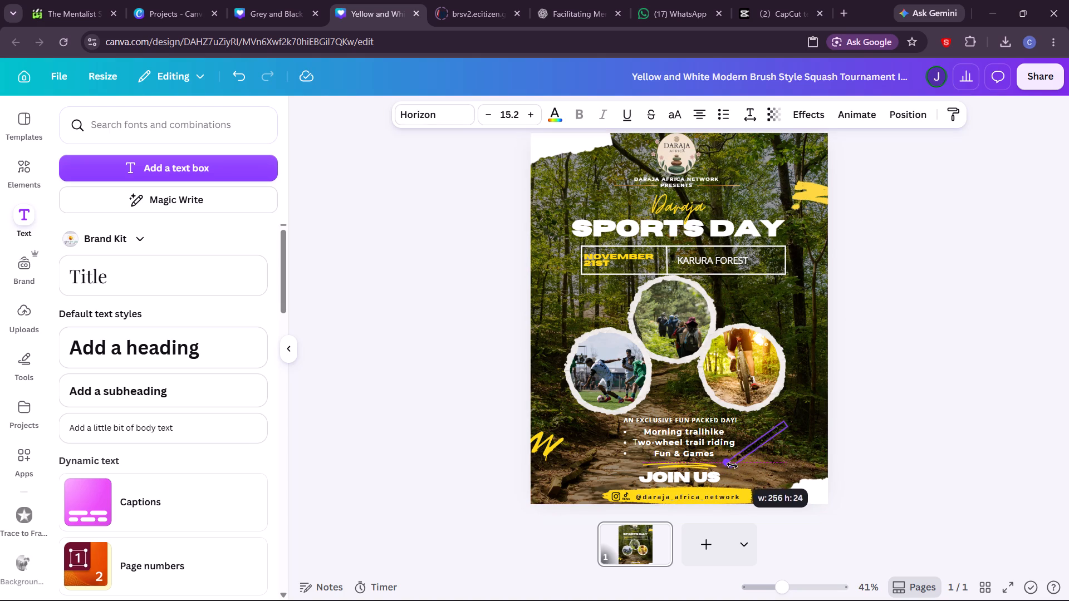
Left-align the "AND MORE!!!" text and shorten its box to fit more closely.
left_click(773, 431)
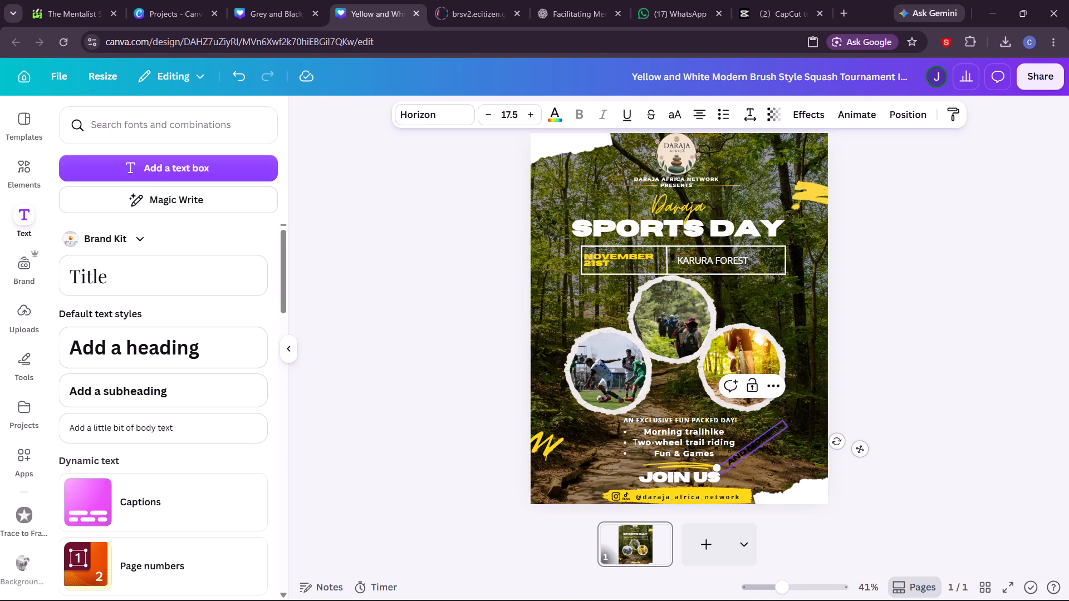
left_click(702, 111)
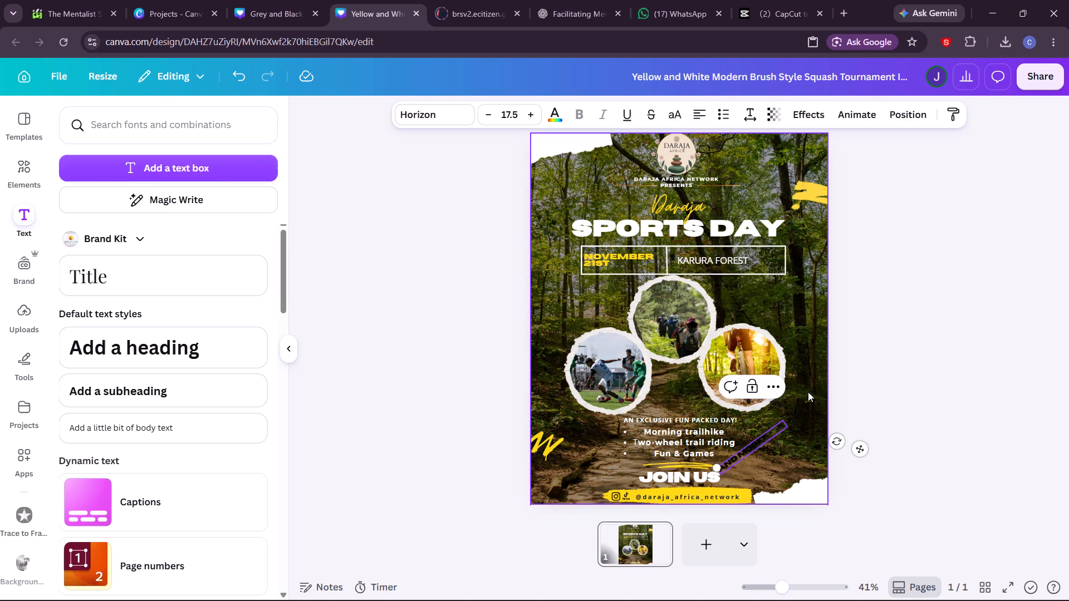
left_click(774, 432)
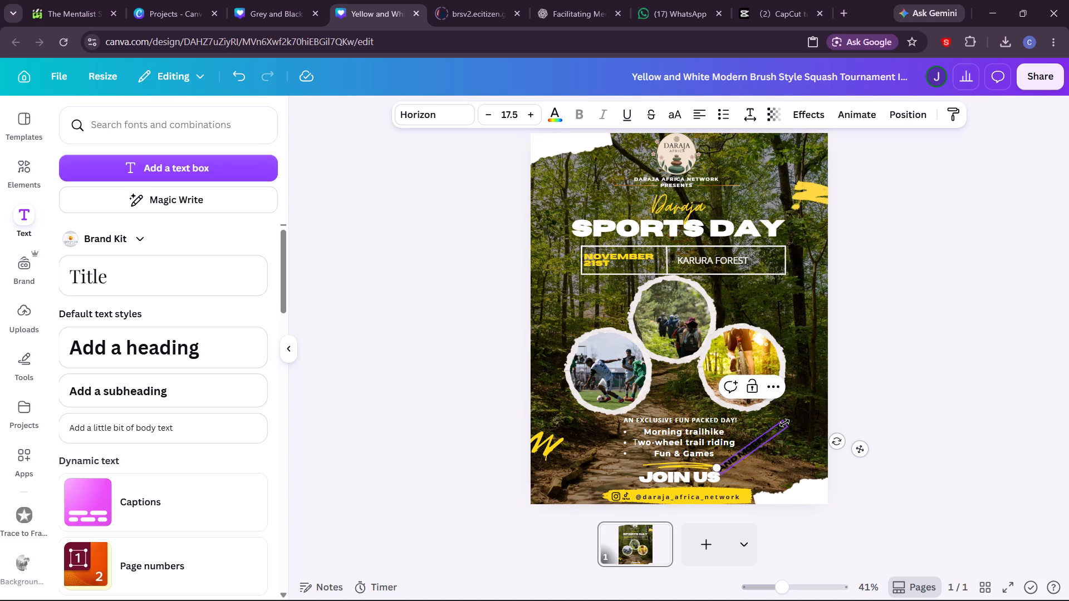
left_click_drag(784, 423, 775, 428)
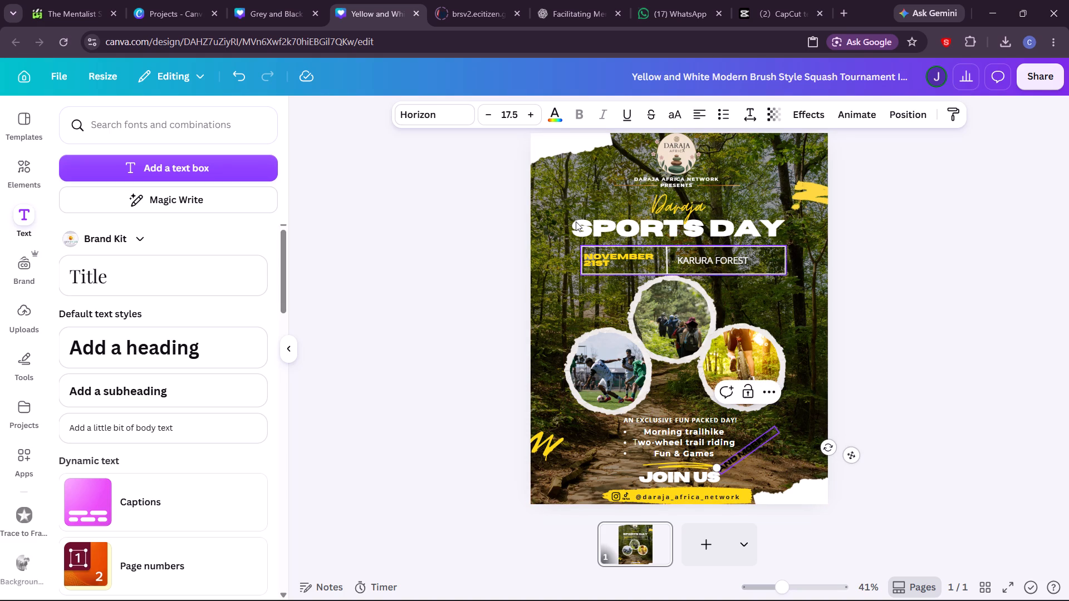
Change the "AND MORE!!!" text color to white.
left_click(555, 116)
left_click(158, 212)
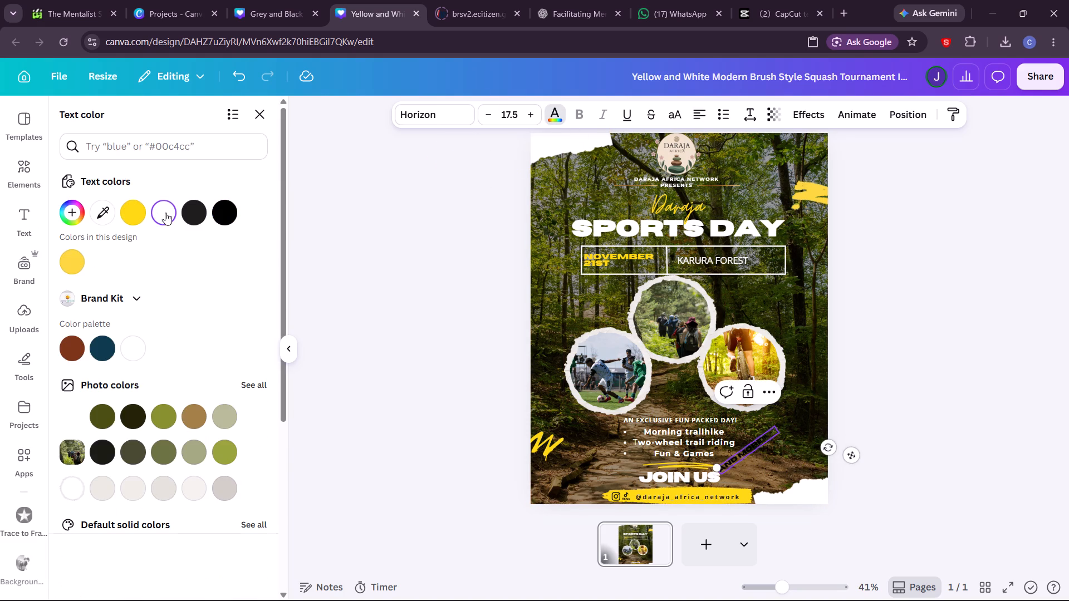
left_click(788, 454)
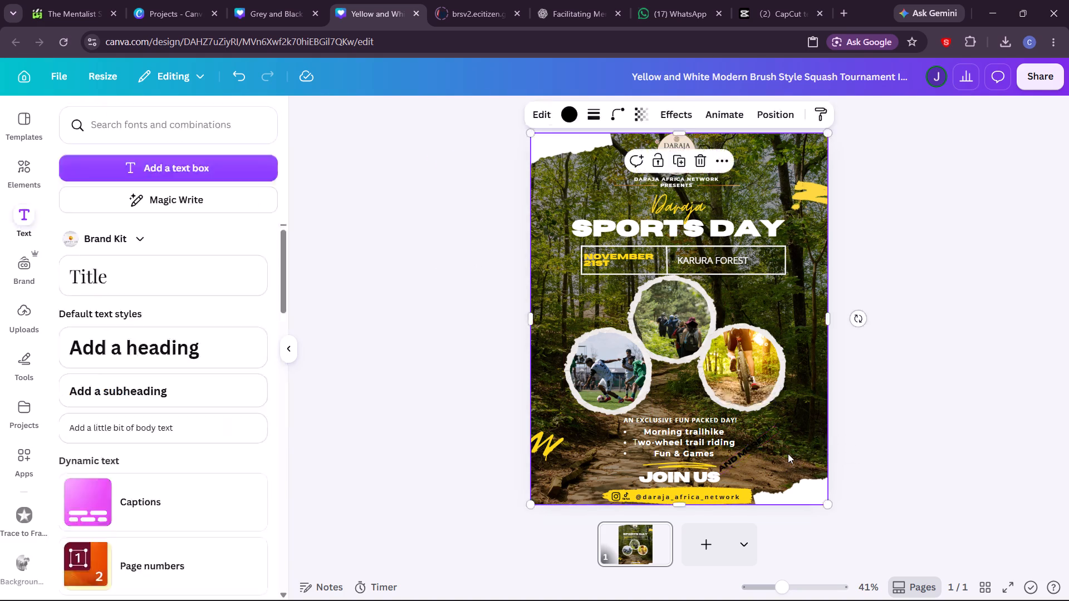
left_click(762, 444)
left_click(555, 116)
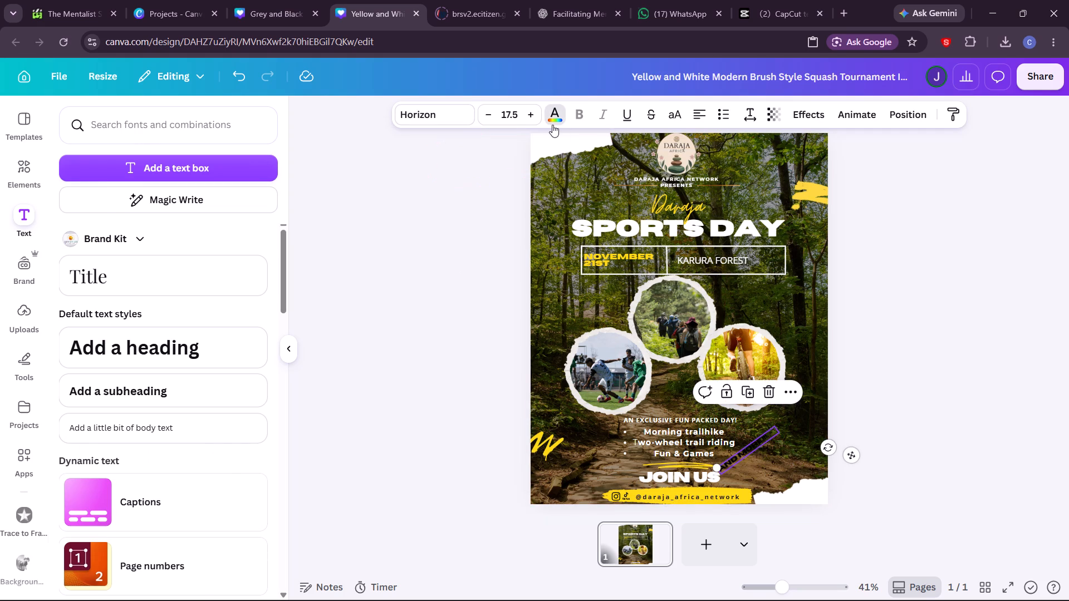
left_click(166, 216)
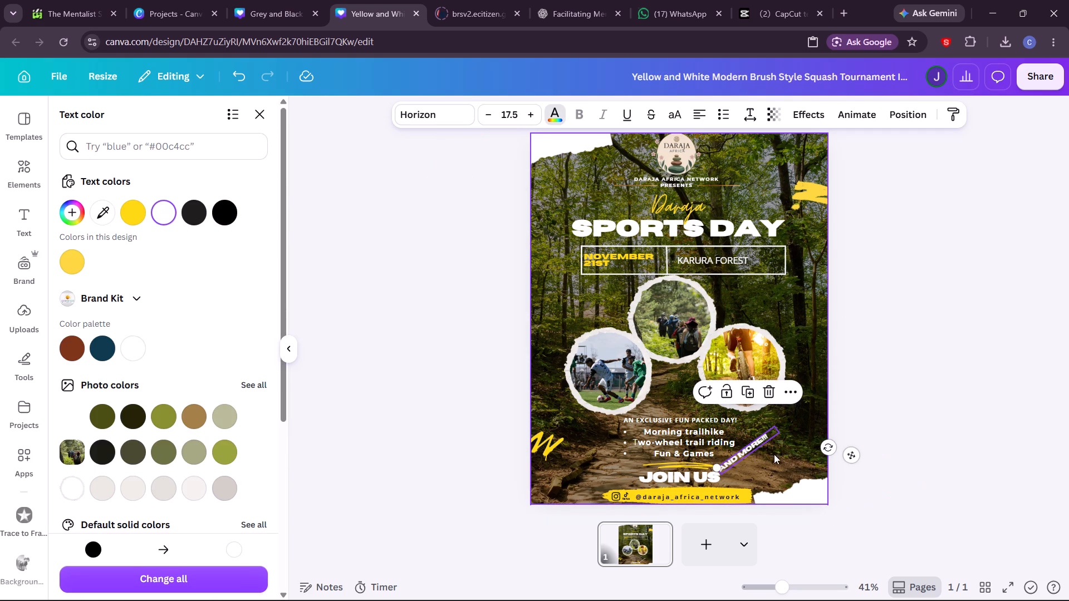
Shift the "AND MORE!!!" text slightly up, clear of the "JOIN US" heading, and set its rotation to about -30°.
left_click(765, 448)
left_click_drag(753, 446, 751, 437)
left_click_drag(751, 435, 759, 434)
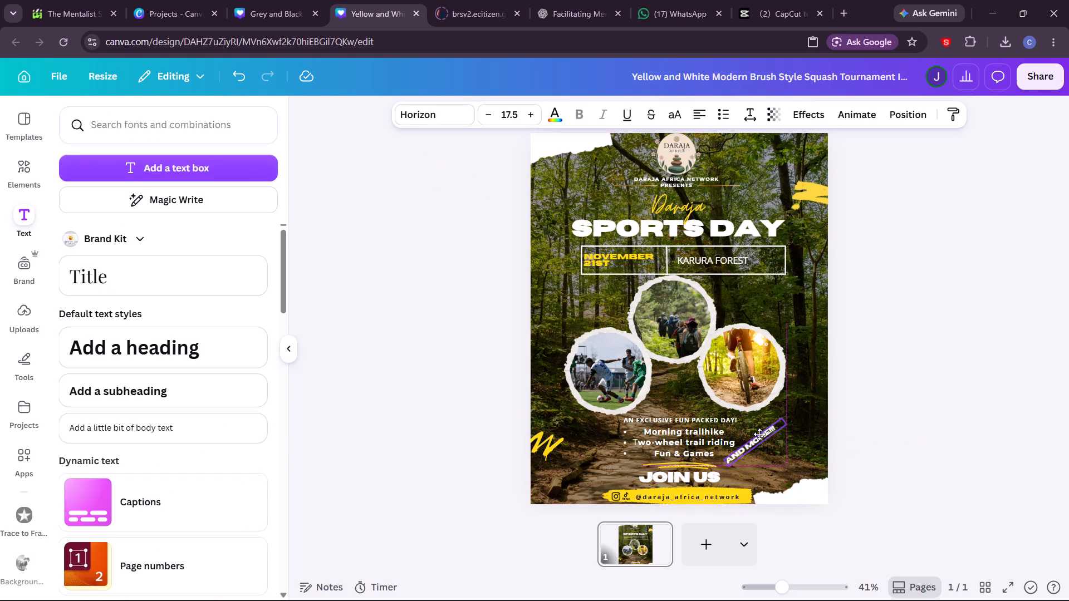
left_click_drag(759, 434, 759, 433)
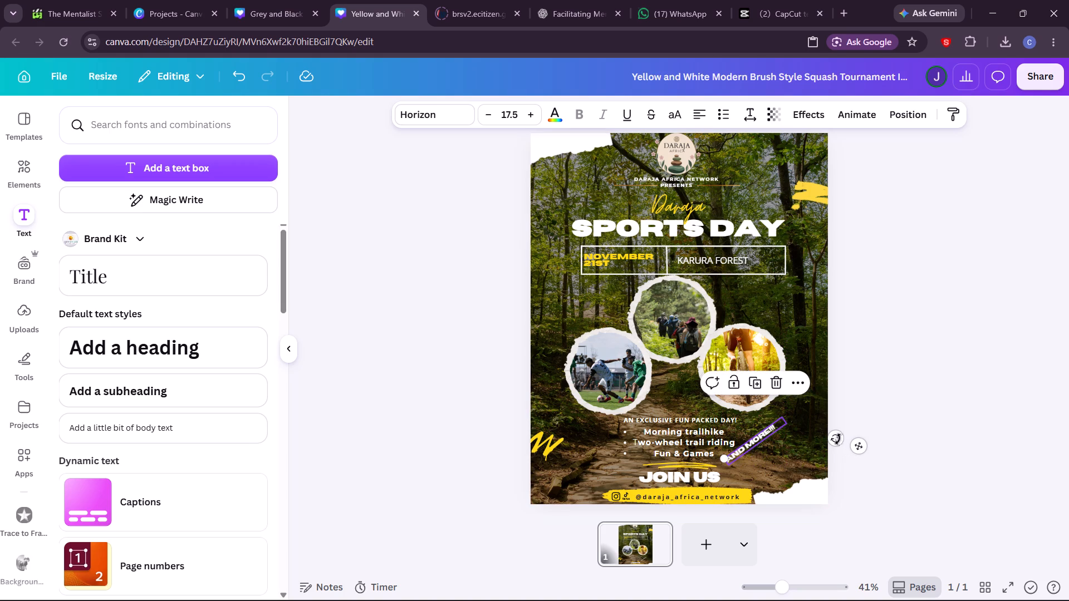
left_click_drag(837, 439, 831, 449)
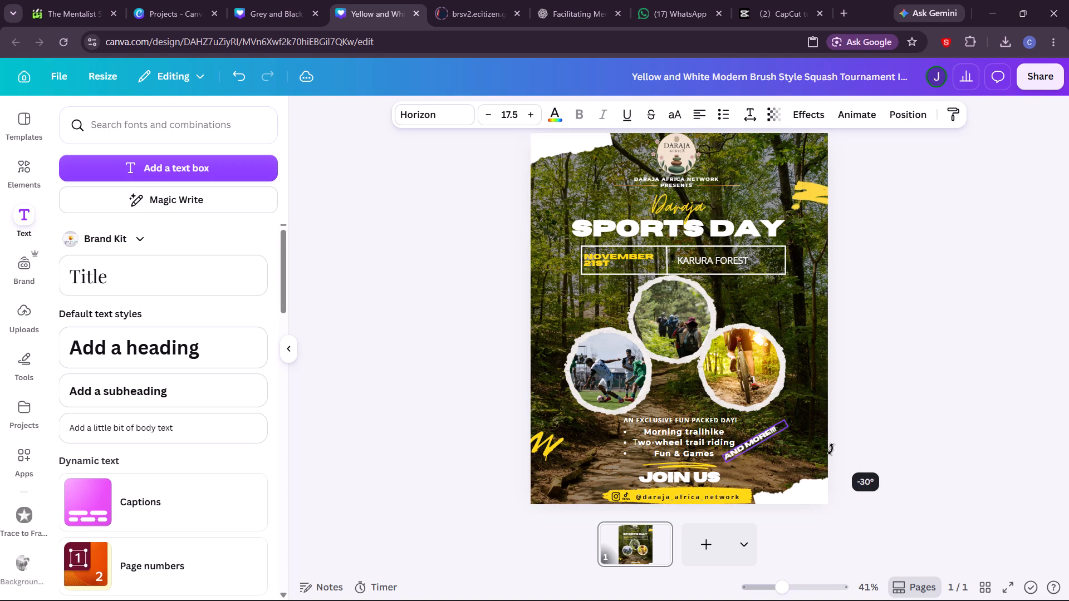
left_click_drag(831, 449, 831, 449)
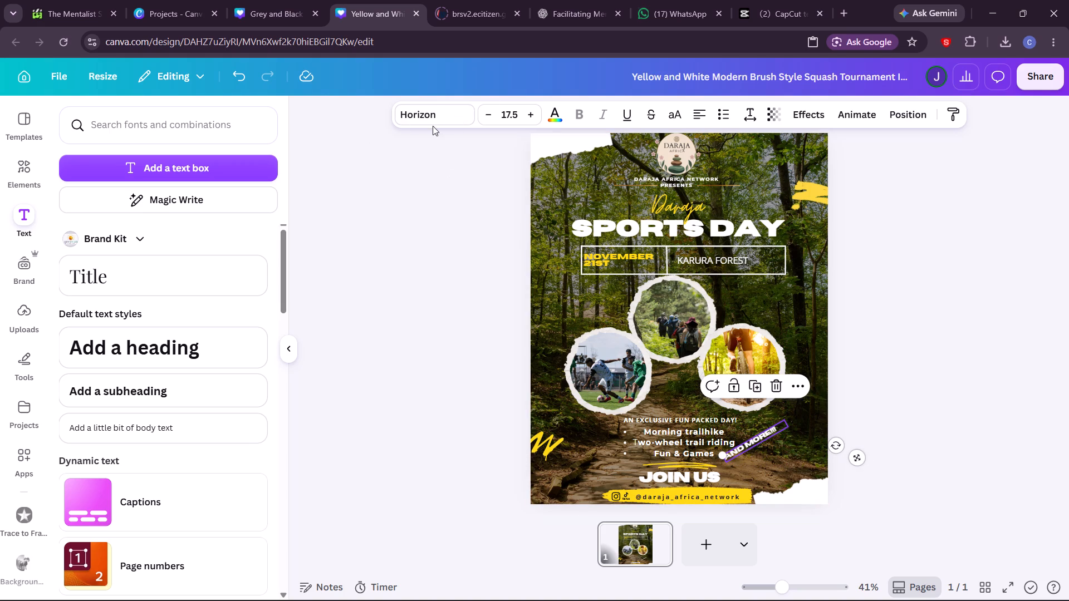
Set the "AND MORE!!!" text in the Moontime font at size 49.5.
left_click(428, 116)
left_click(147, 367)
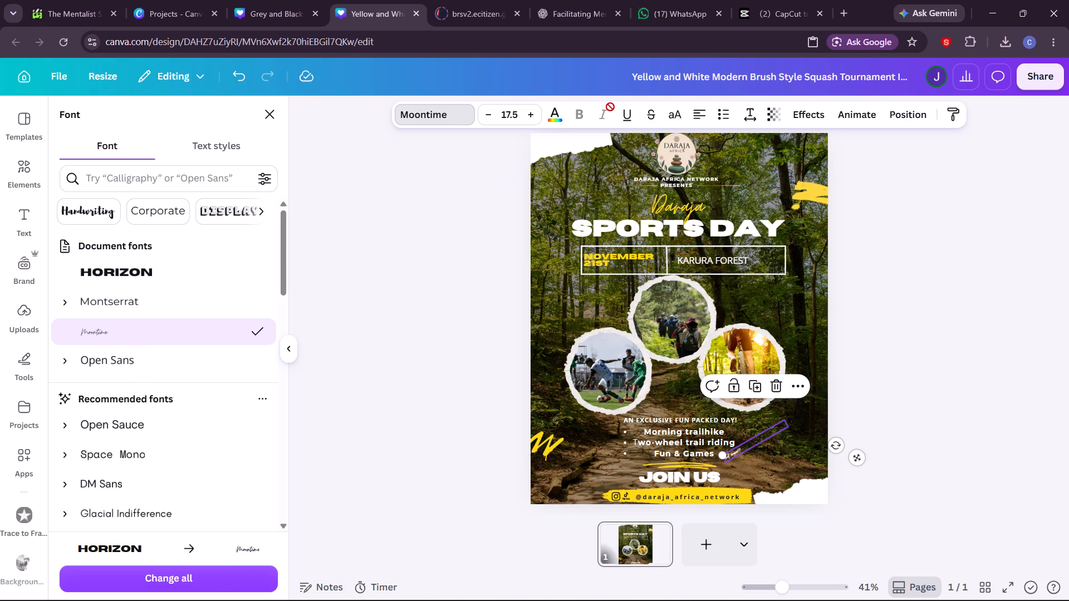
left_click(528, 115)
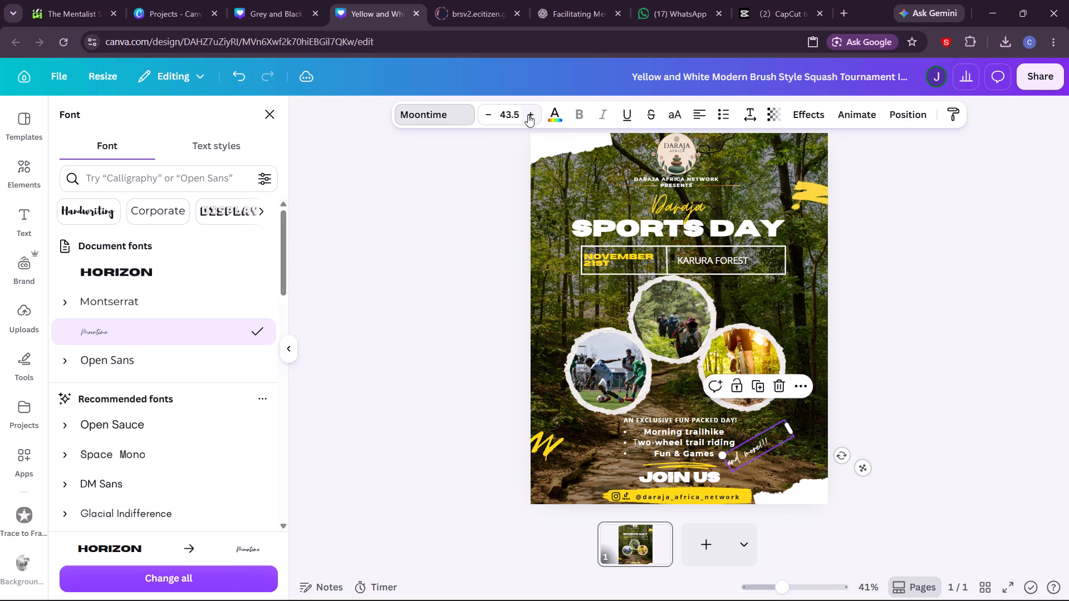
left_click(896, 402)
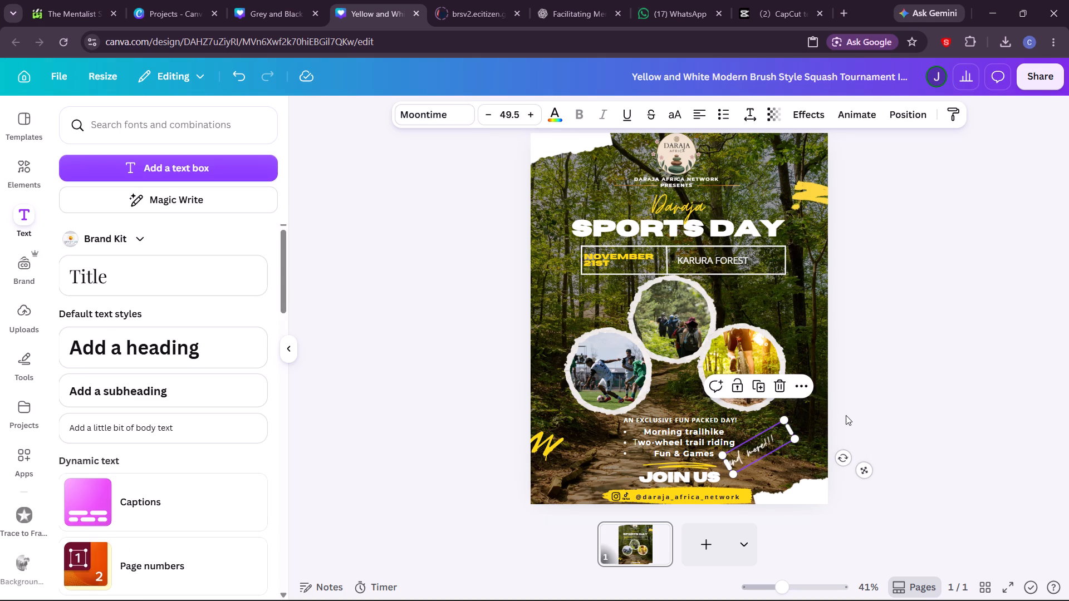
left_click(874, 413)
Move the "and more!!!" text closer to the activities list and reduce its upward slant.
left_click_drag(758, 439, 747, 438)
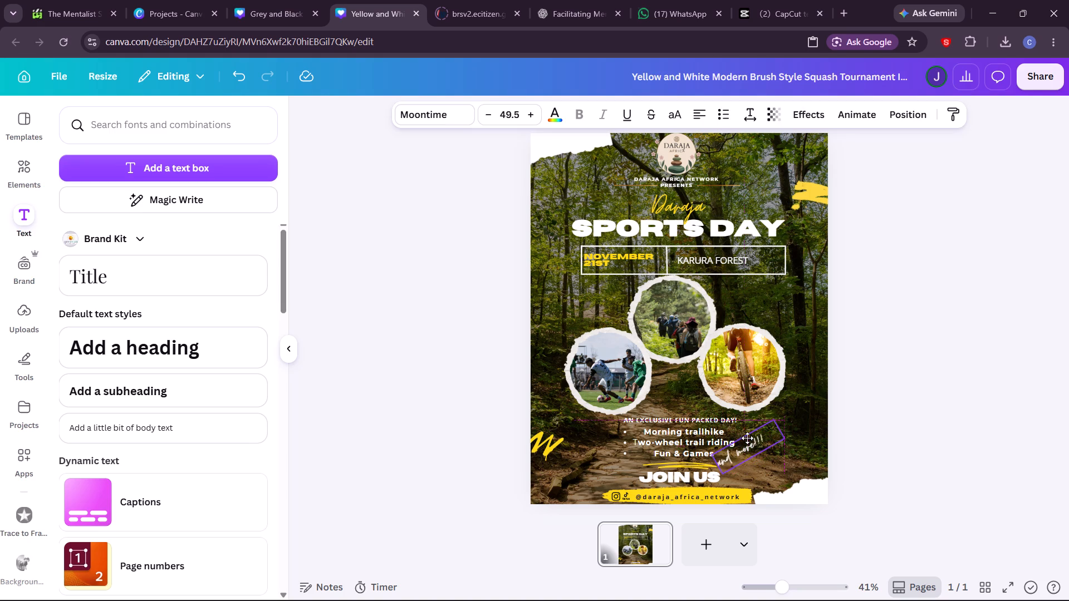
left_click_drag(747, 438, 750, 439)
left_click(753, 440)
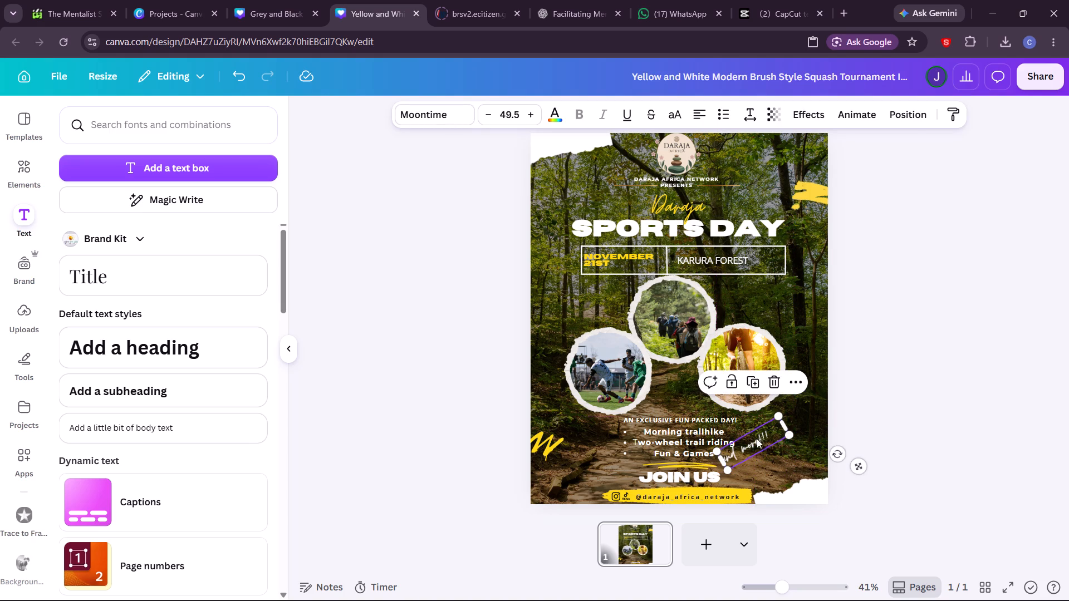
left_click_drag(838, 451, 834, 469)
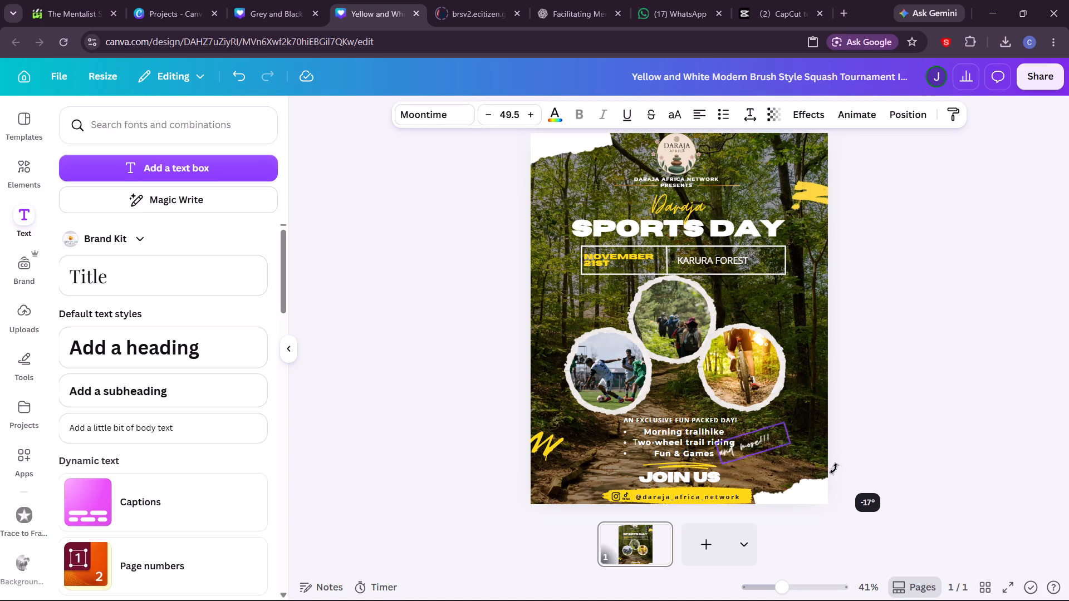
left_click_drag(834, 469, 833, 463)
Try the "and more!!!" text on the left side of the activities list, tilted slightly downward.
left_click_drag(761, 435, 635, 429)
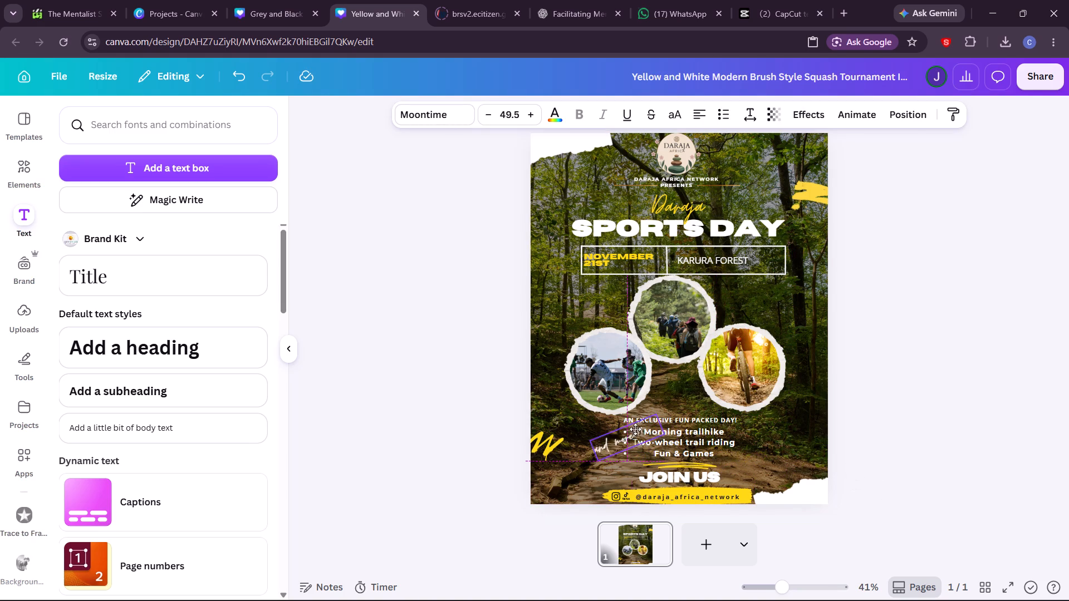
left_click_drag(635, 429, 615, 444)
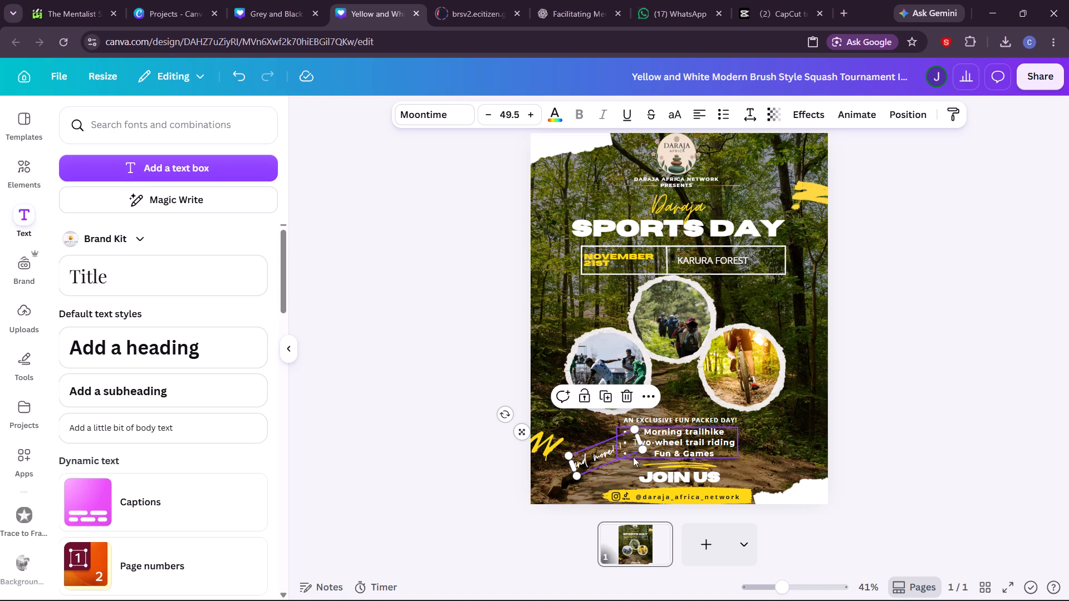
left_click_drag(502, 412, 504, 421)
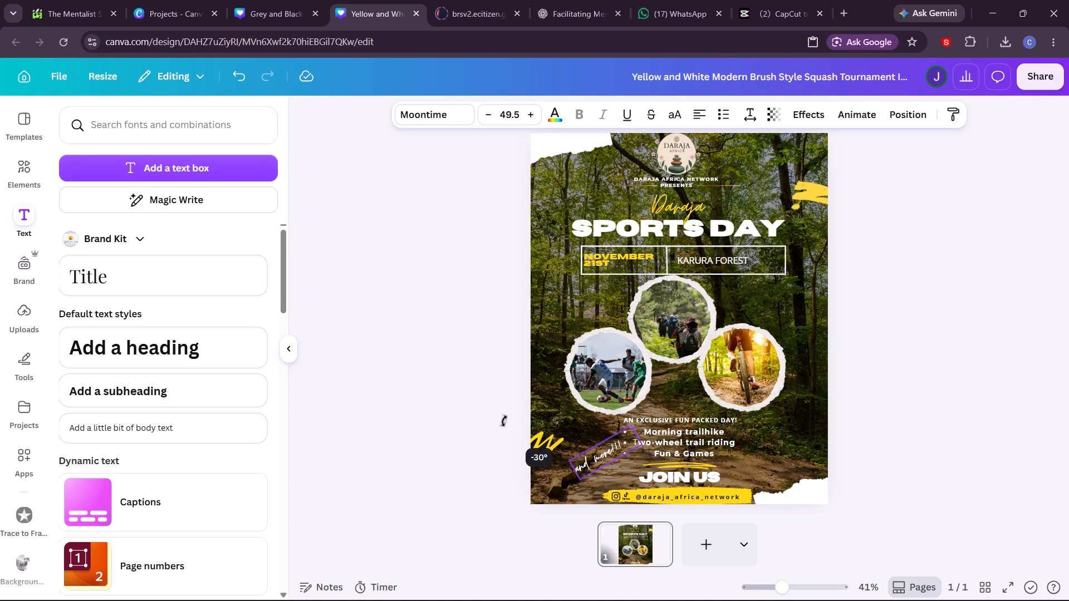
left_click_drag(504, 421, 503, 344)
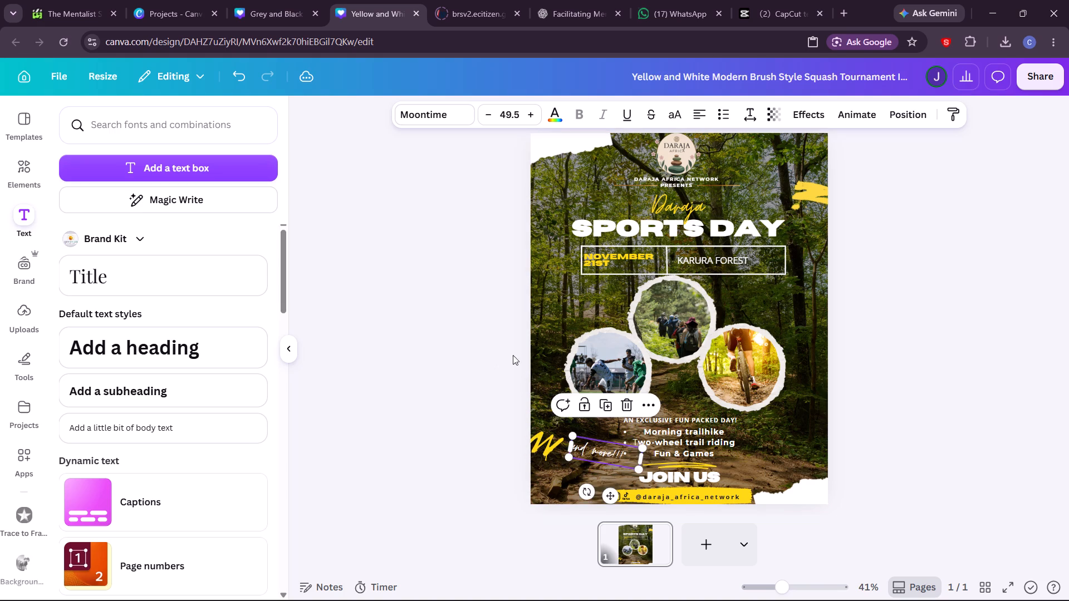
Move the "and more!!!" text back to the right of "Fun & Games", just above the "JOIN US" heading.
left_click_drag(612, 455, 751, 467)
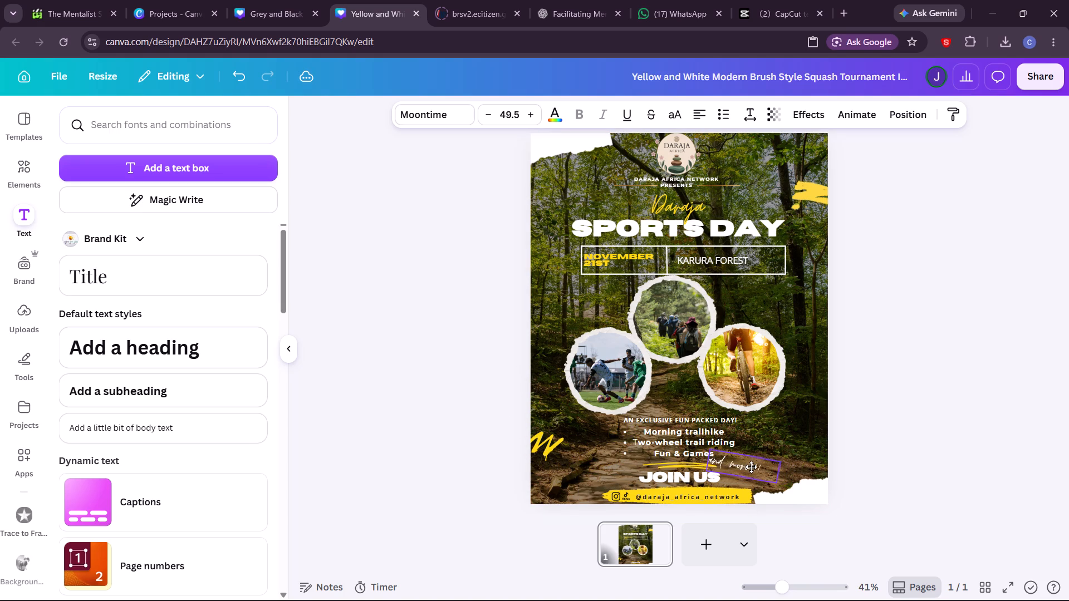
left_click_drag(751, 467, 754, 461)
left_click(754, 461)
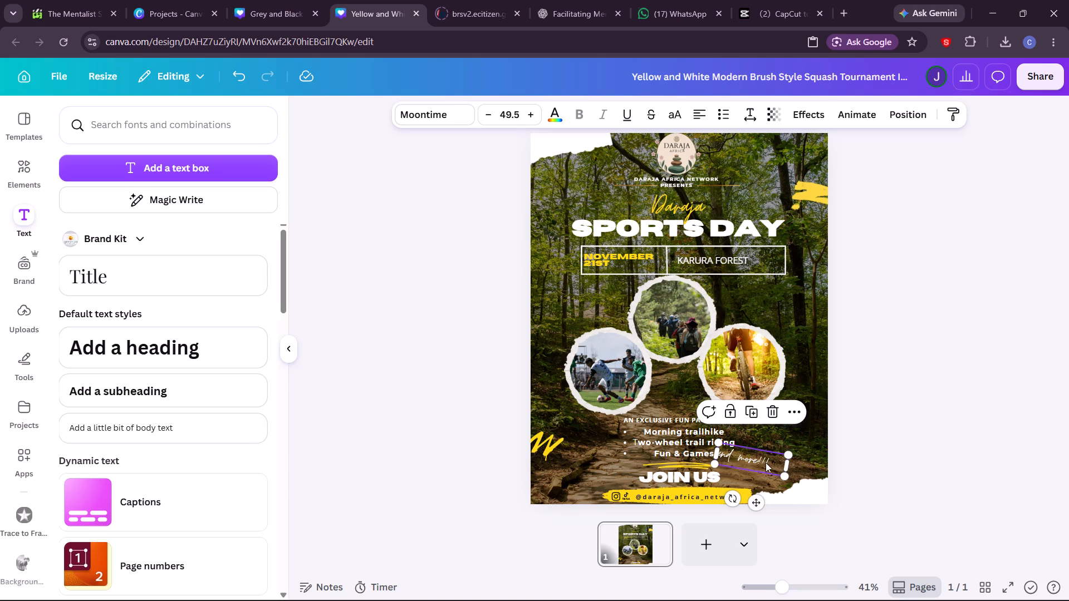
left_click_drag(756, 462, 766, 460)
left_click_drag(760, 461, 750, 464)
left_click(840, 463)
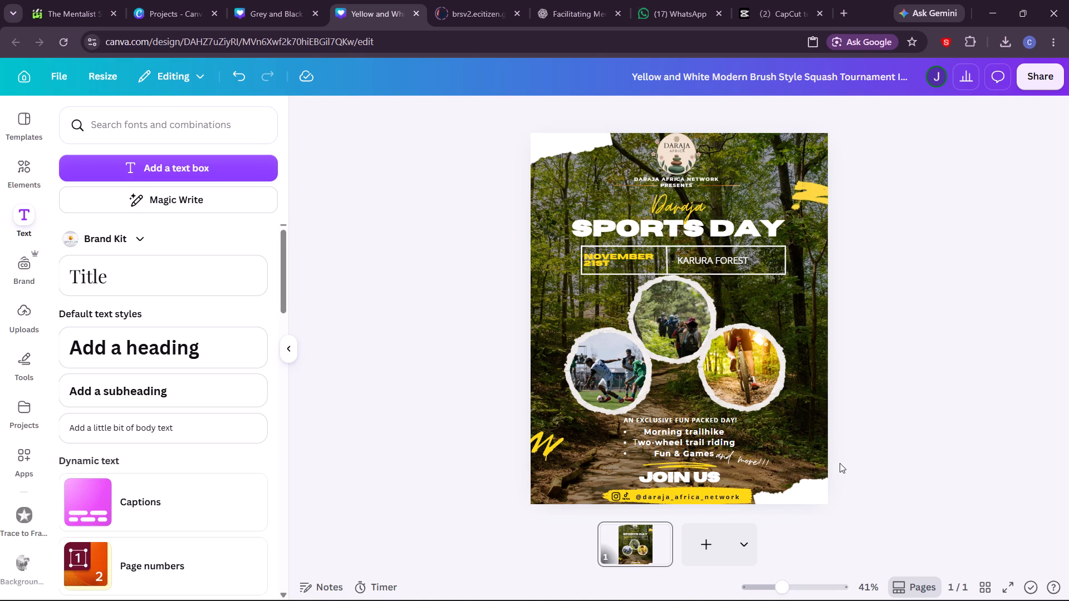
Rotate the "and more!!!" text box so it sits level beside the activities list.
left_click(767, 464)
left_click(757, 505)
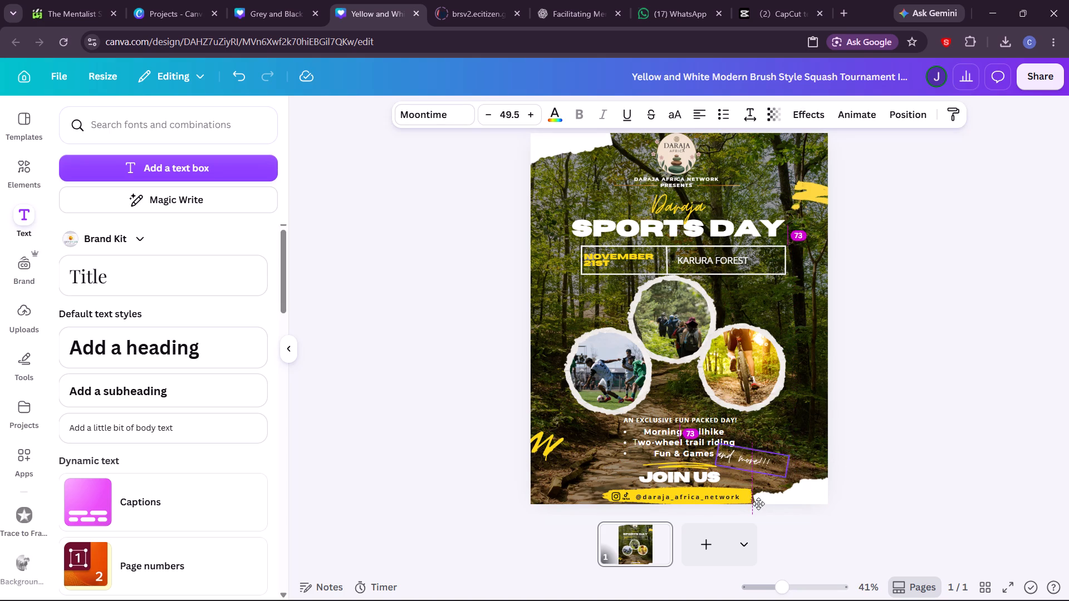
left_click_drag(734, 497, 741, 496)
left_click(854, 470)
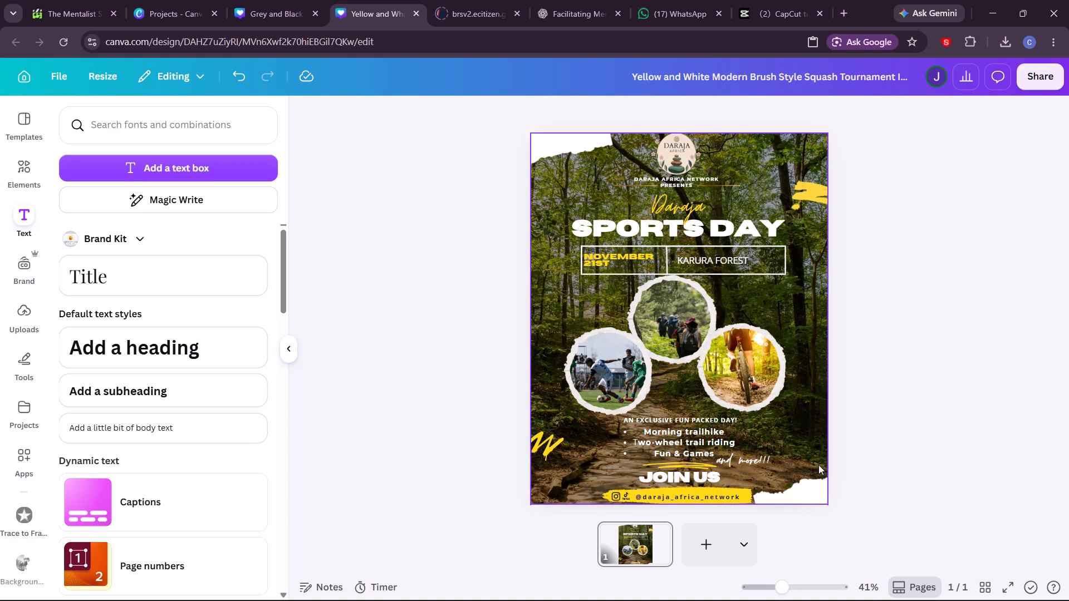
Narrow the "and more!!!" text box from its right edge to fit the text.
left_click(749, 469)
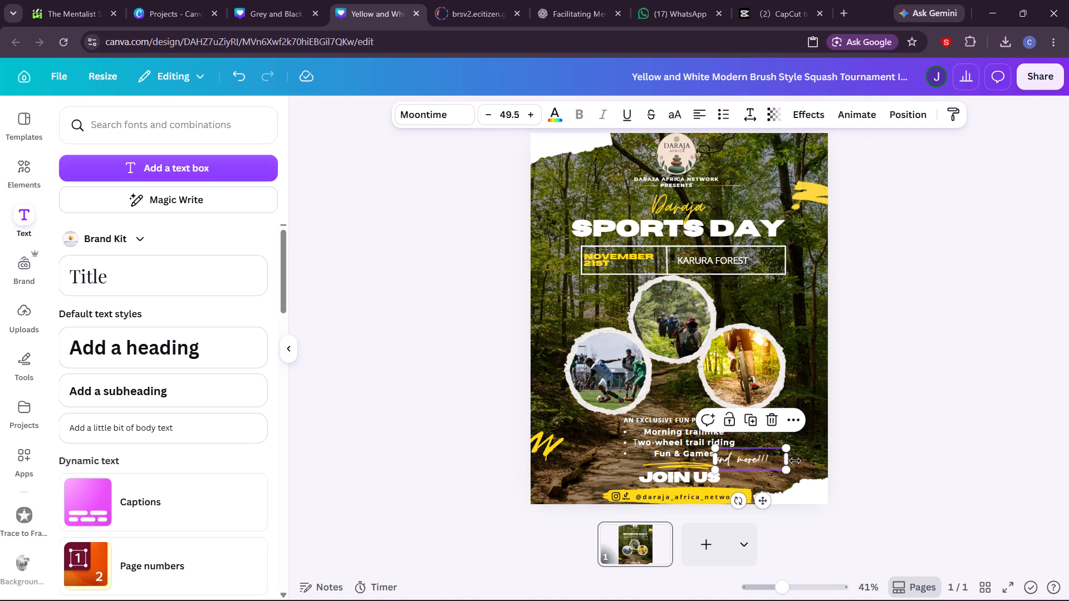
left_click_drag(790, 461, 781, 462)
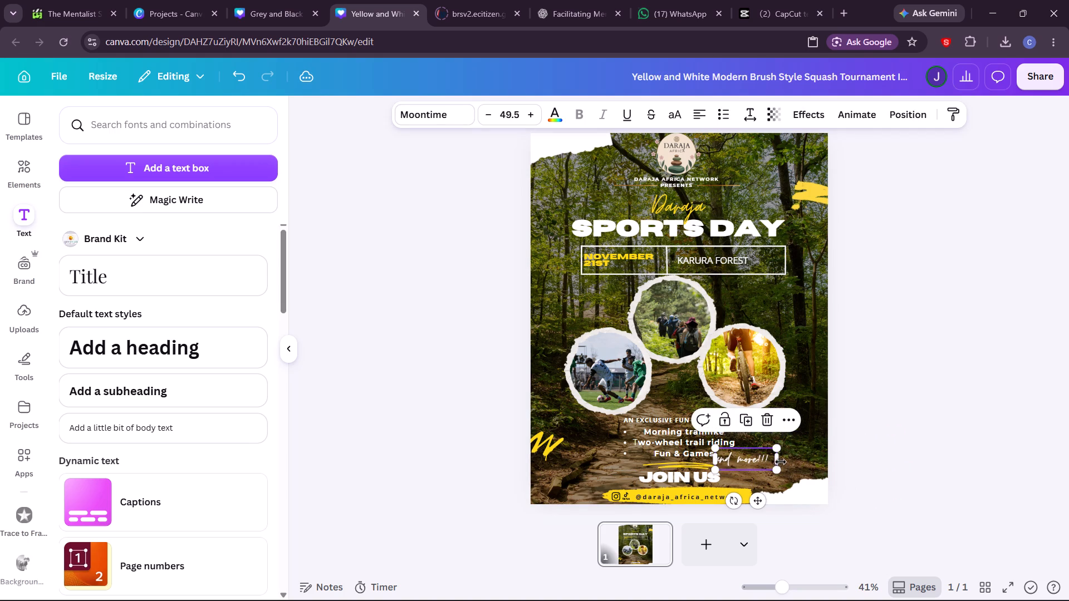
Increase the "and more!!!" text's font size to 51.5.
left_click(536, 114)
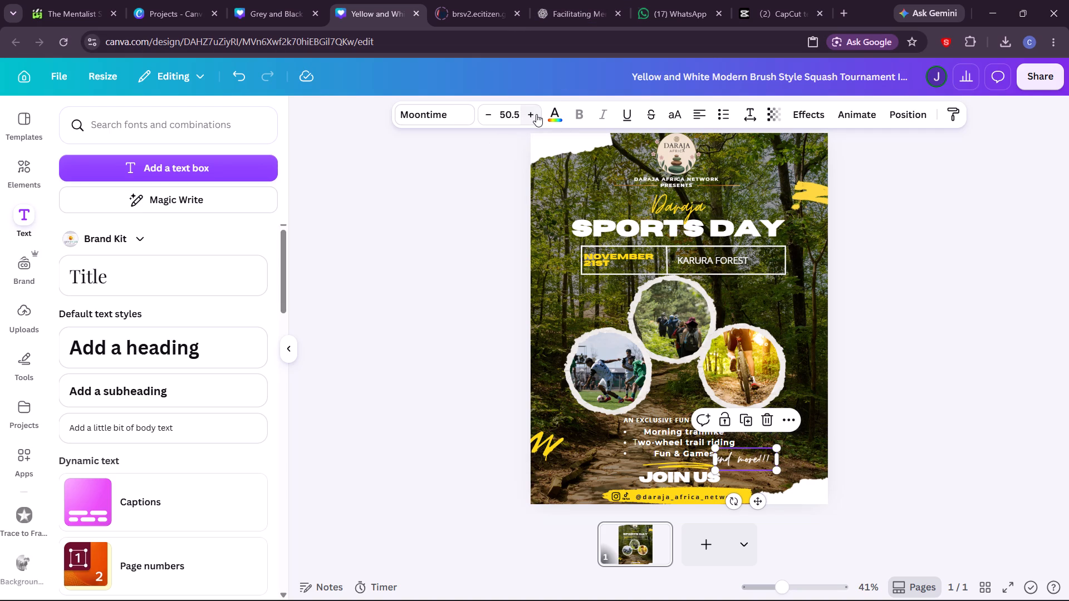
left_click(536, 114)
left_click(911, 299)
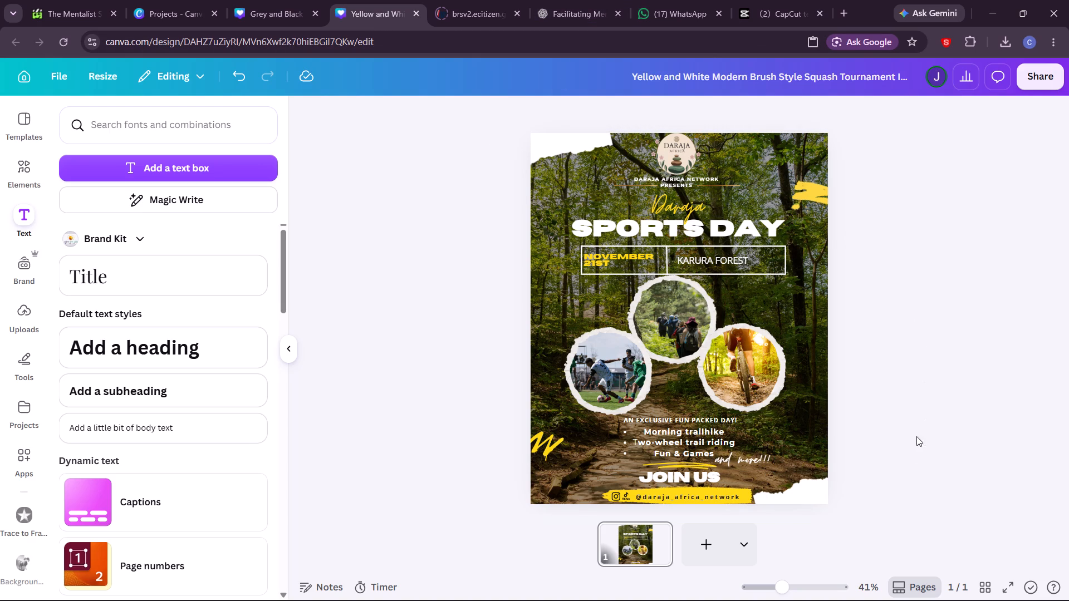
Nudge the "and more!!!" text slightly lower beside "Fun & Games", keeping it above the "JOIN US" heading.
left_click(758, 461)
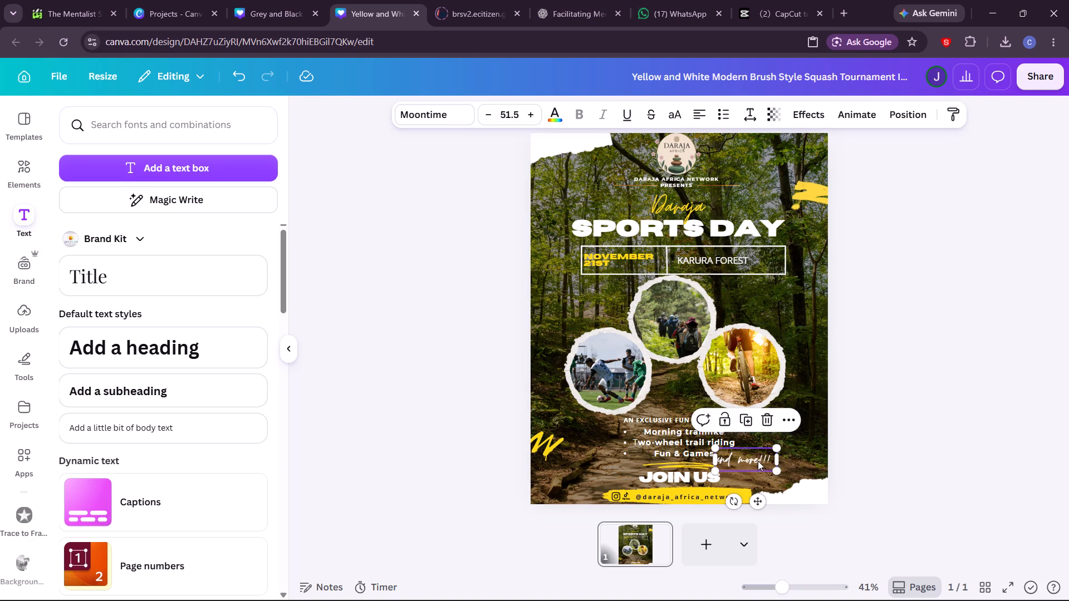
left_click(758, 461)
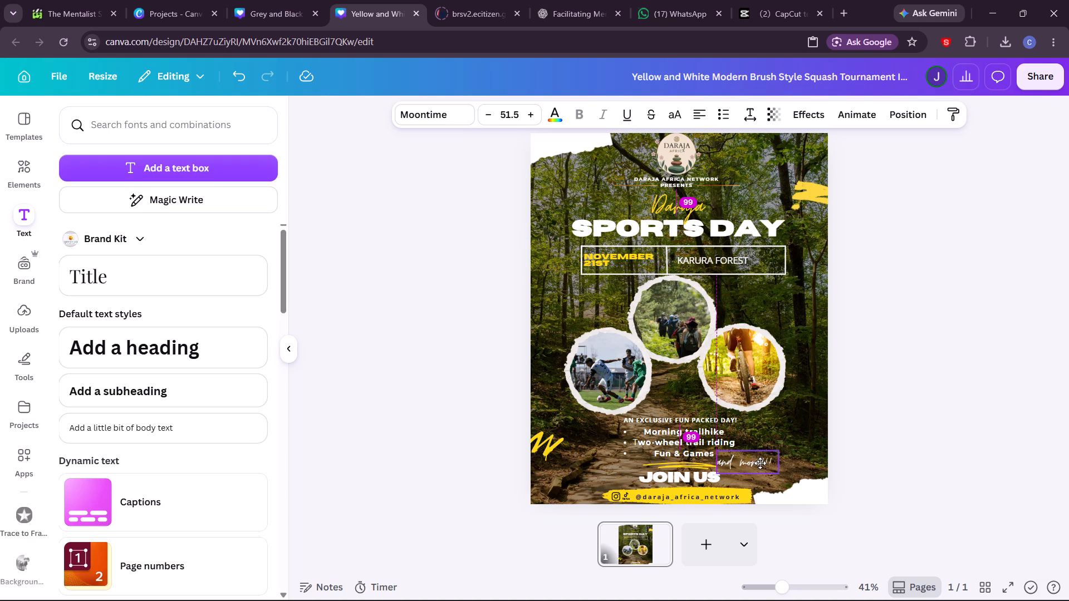
left_click(833, 446)
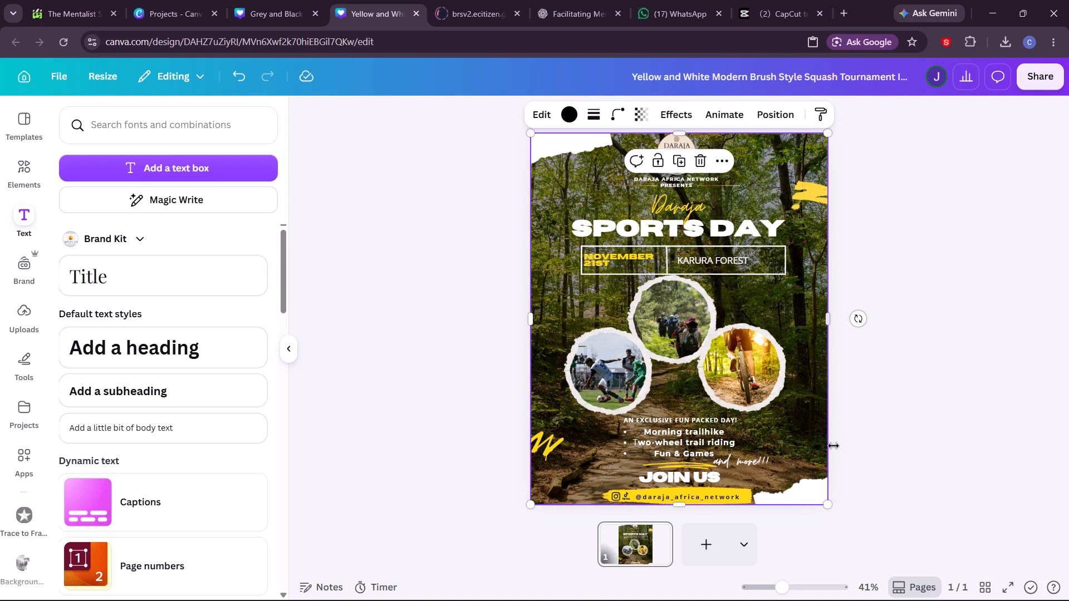
Move the "JOIN US" heading slightly down, closer to the yellow social handle banner.
left_click(686, 472)
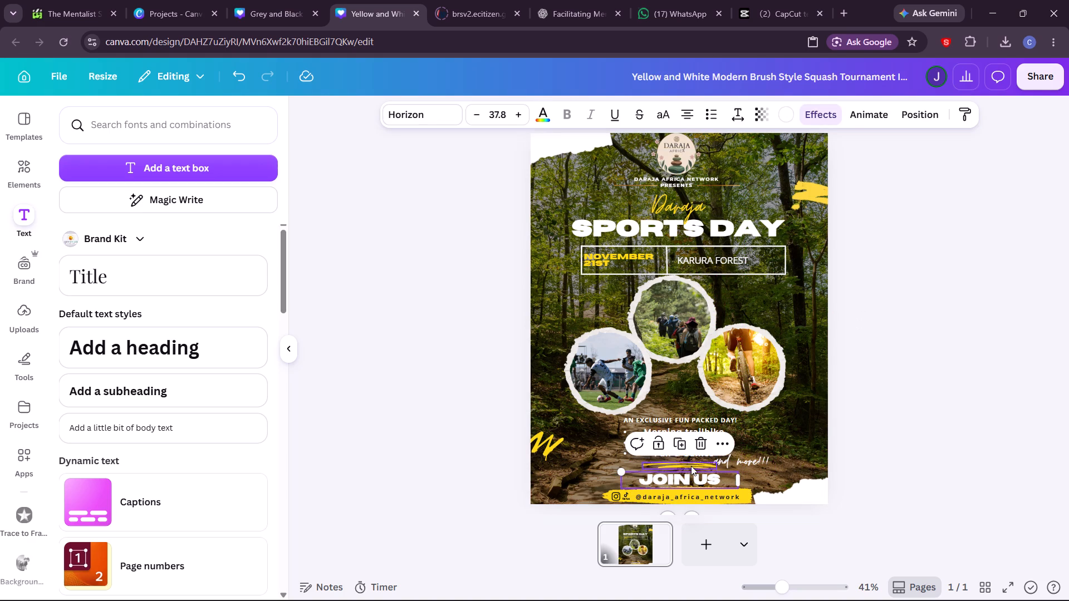
Nudge the yellow brush underline to sit evenly between the "Fun & Games" line and the "JOIN US" heading.
left_click(694, 464)
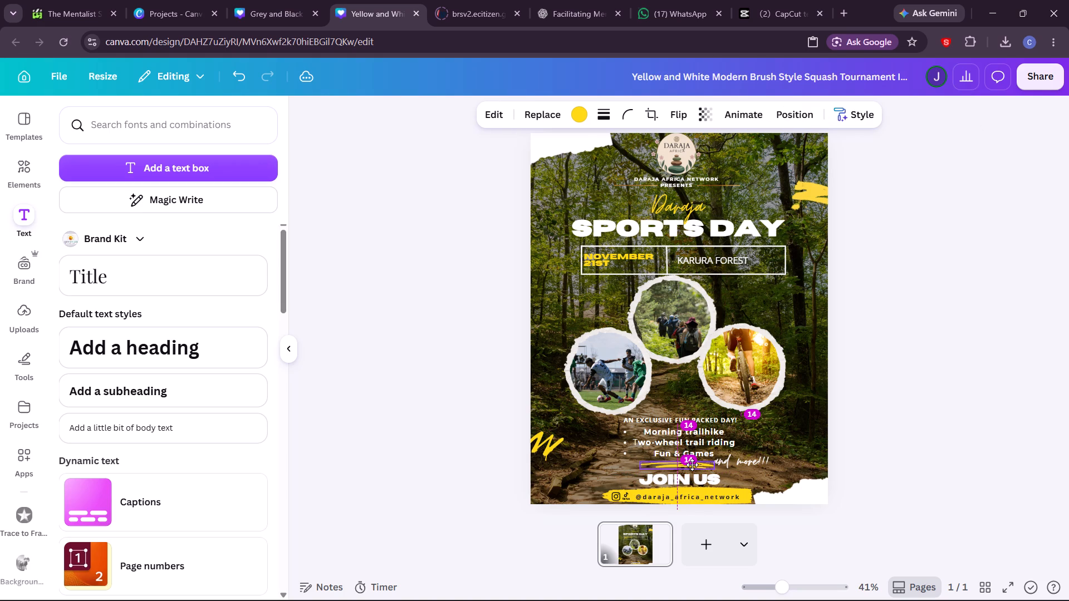
left_click(883, 451)
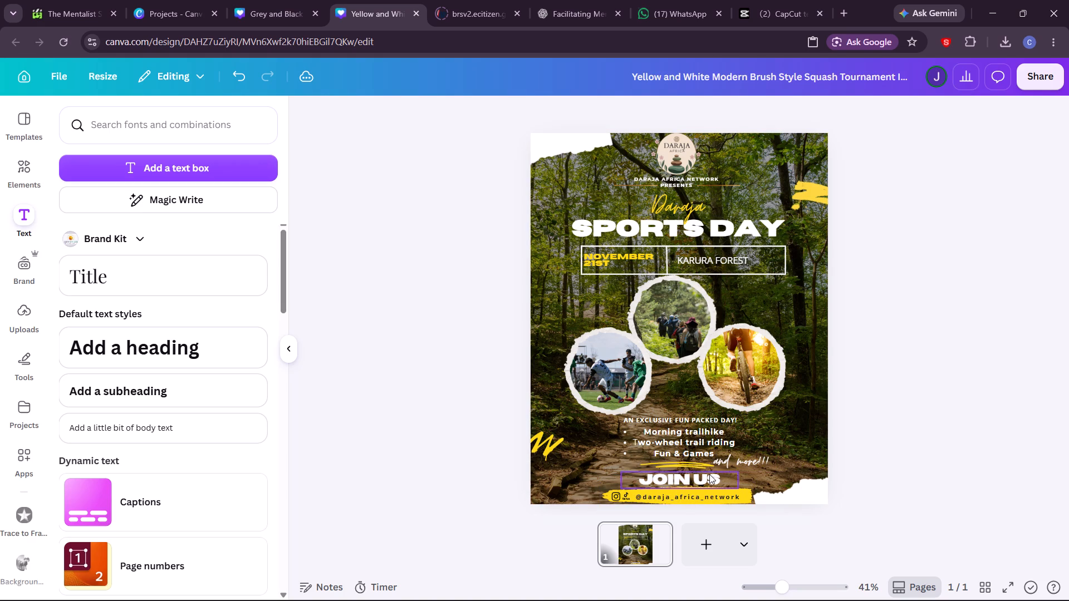
left_click(701, 465)
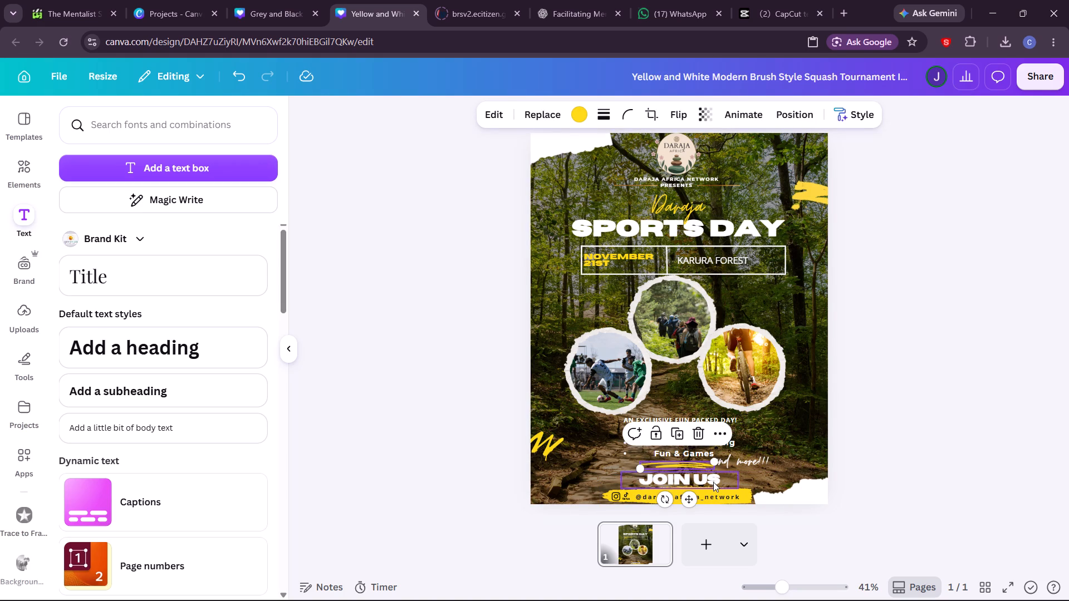
left_click(713, 482)
left_click(920, 445)
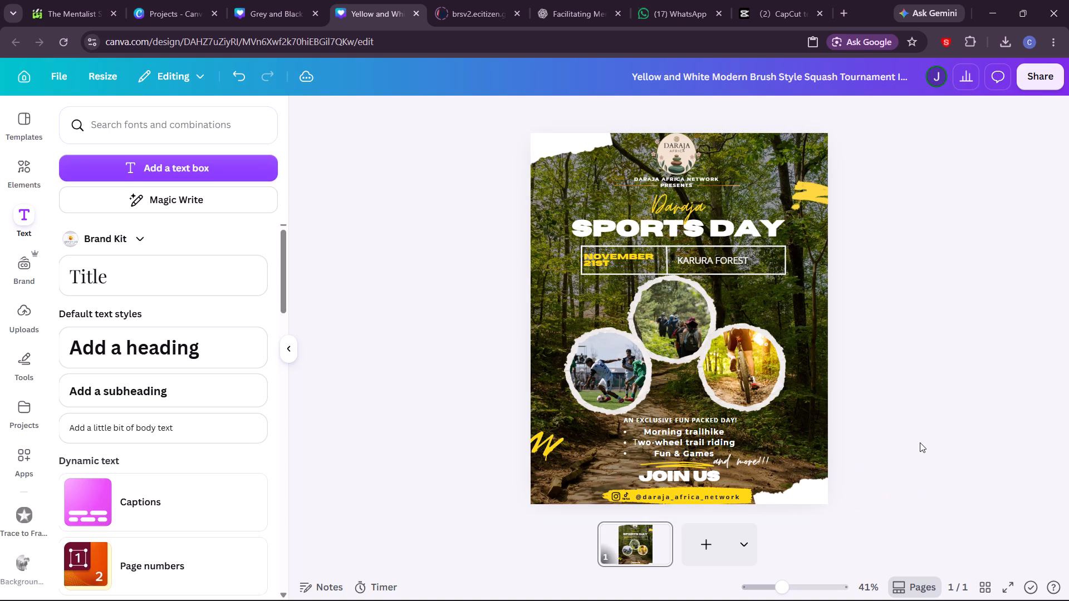
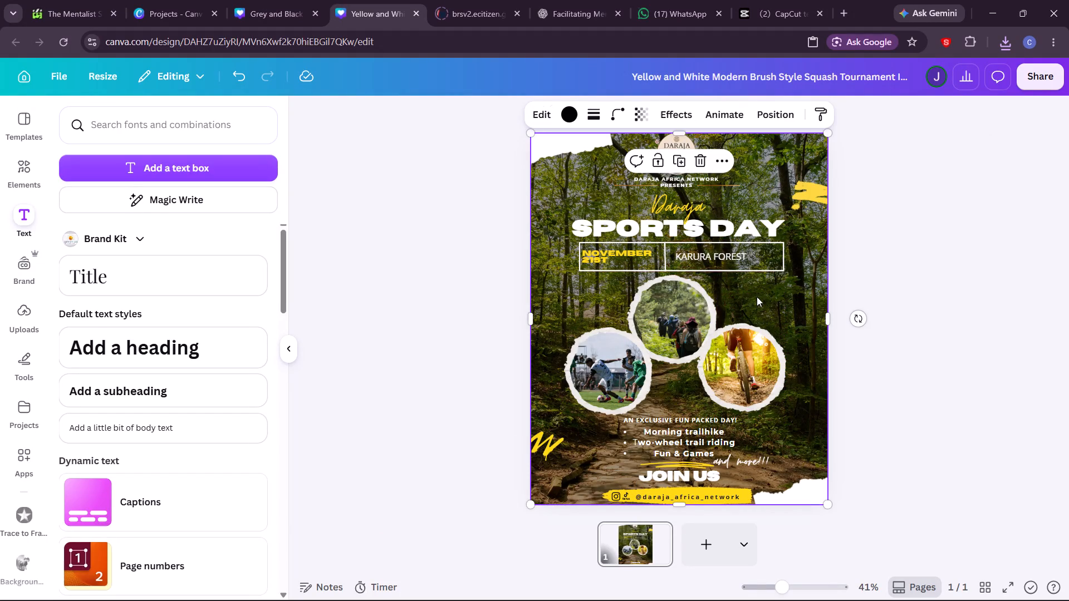
Select the "NOVEMBER 21ST" date text inside the grouped date and venue box below the "SPORTS DAY" heading.
left_click(724, 265)
left_click(643, 260)
left_click(732, 261)
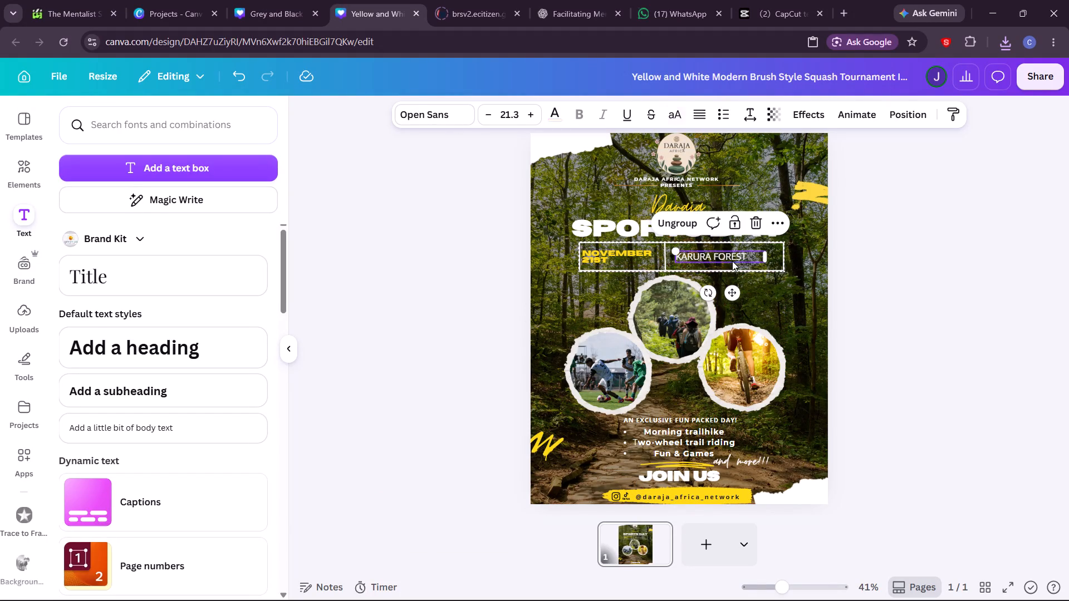
left_click(619, 261)
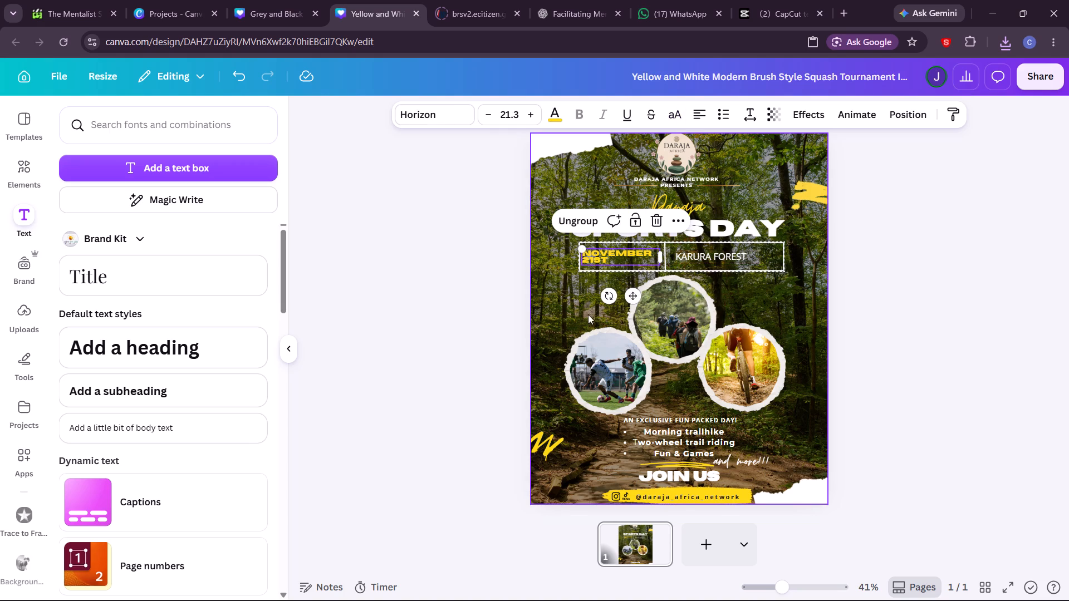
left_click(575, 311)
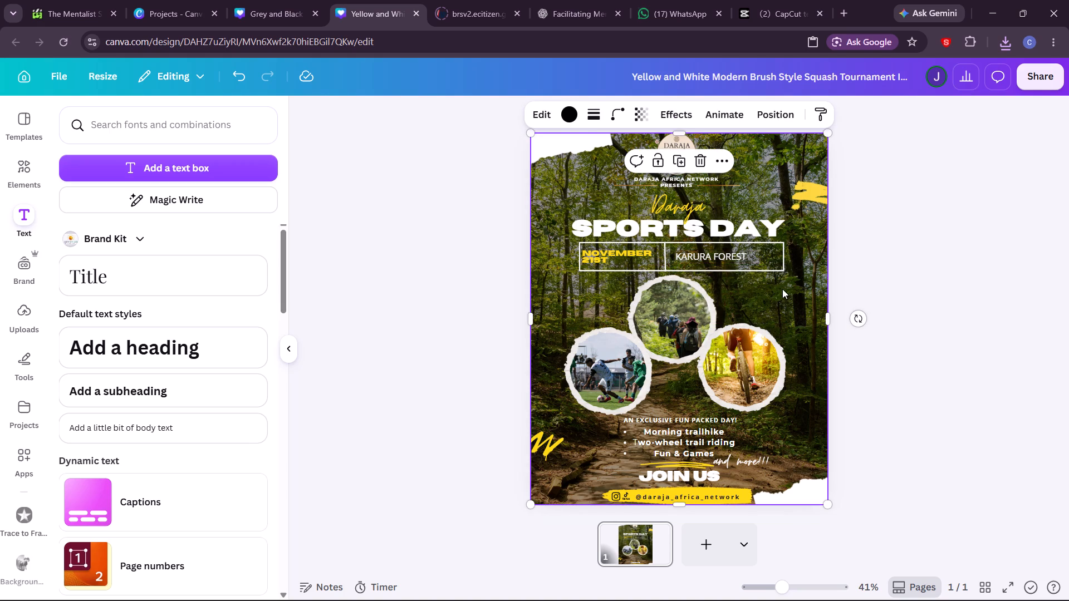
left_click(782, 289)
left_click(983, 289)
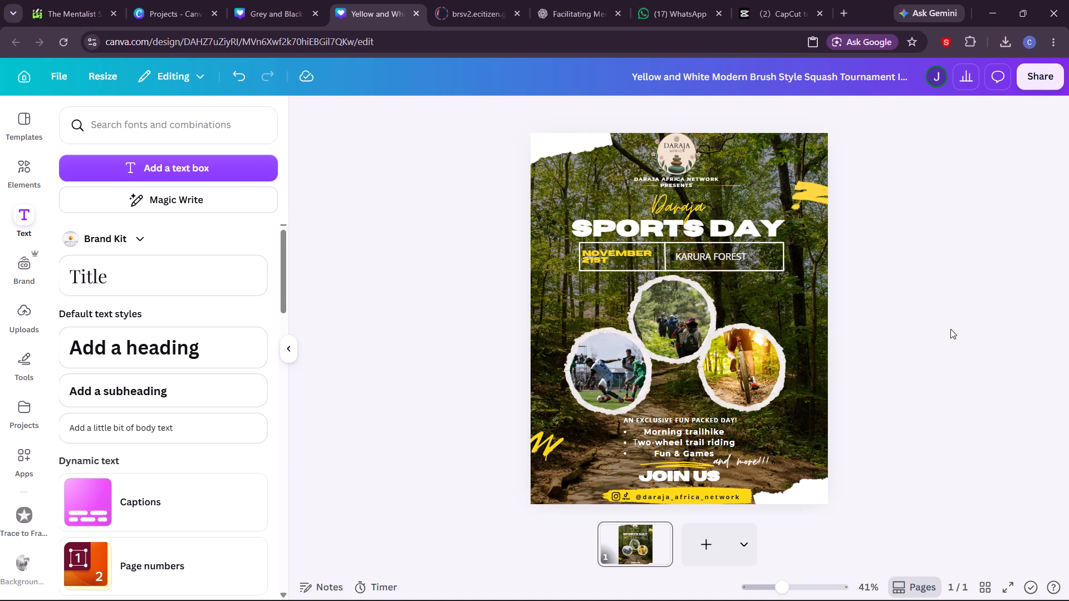
Nudge the "JOIN US" heading slightly lower and a touch to the right, just above the yellow social handle banner.
left_click(675, 475)
key("Down")
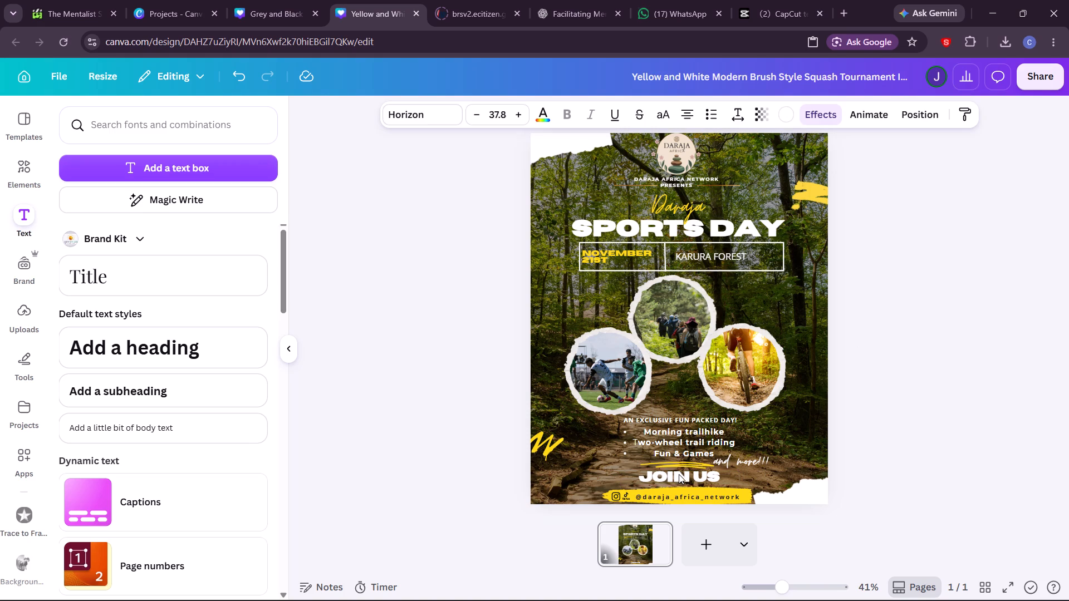
key("Down")
key("Down")
key("Down")
key("Right")
key("Down")
key("Down")
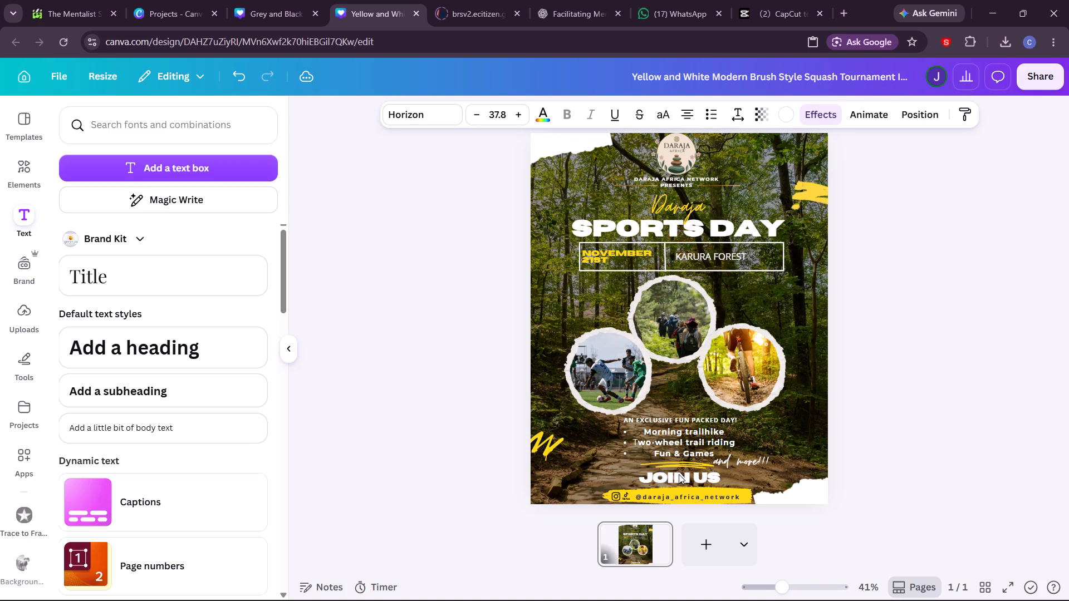
key("Right")
key("Down")
Nudge the yellow underline stroke above "JOIN US" slightly upward, keeping it beneath "Fun & Games".
left_click(680, 464)
key("Down")
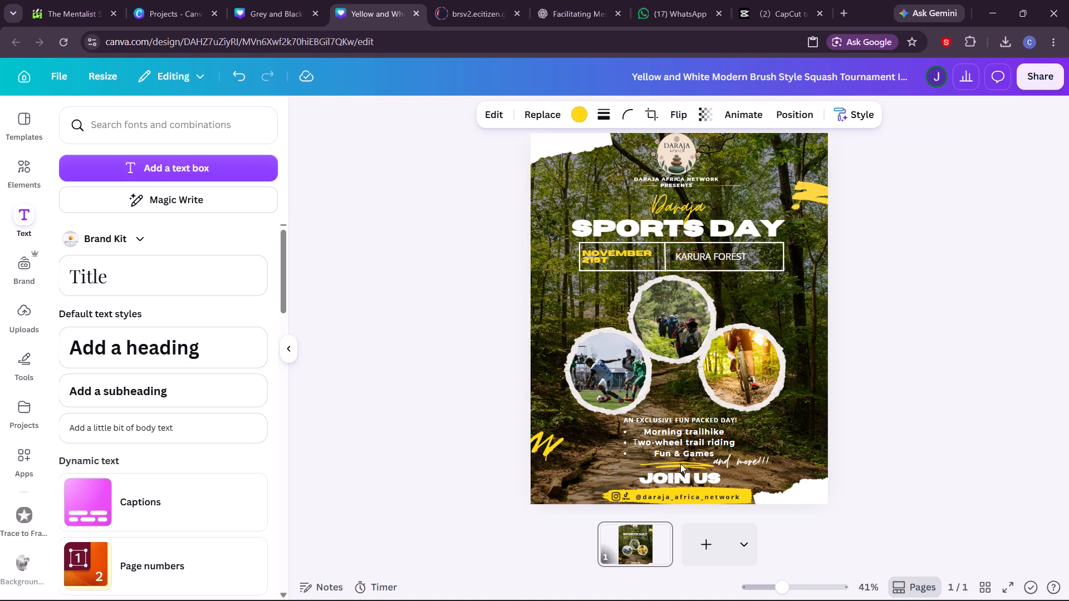
key("Down")
key("Up")
key("Up")
key("Up")
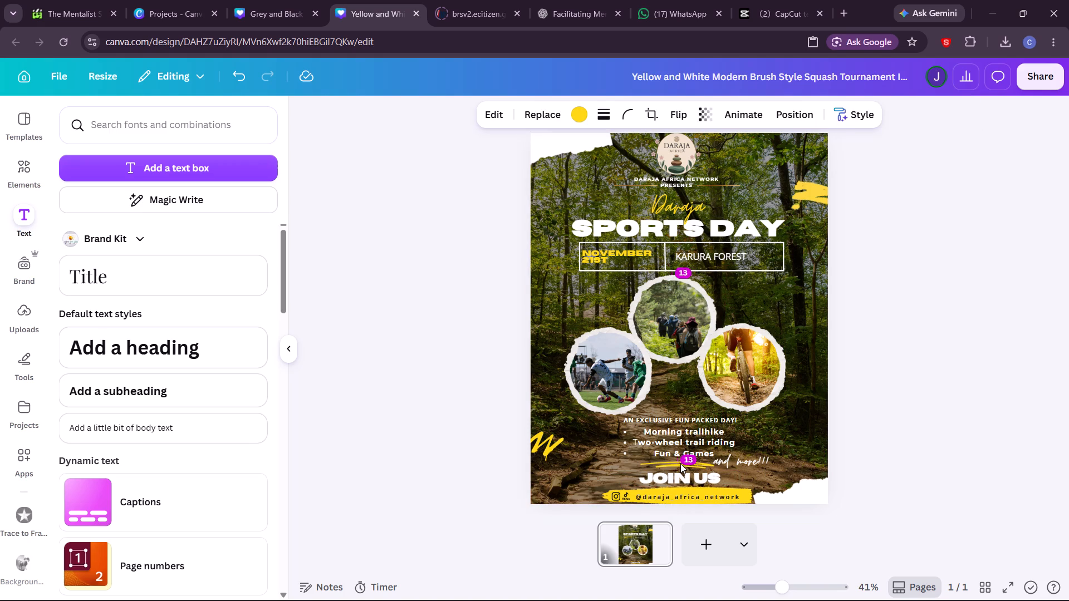
key("Up")
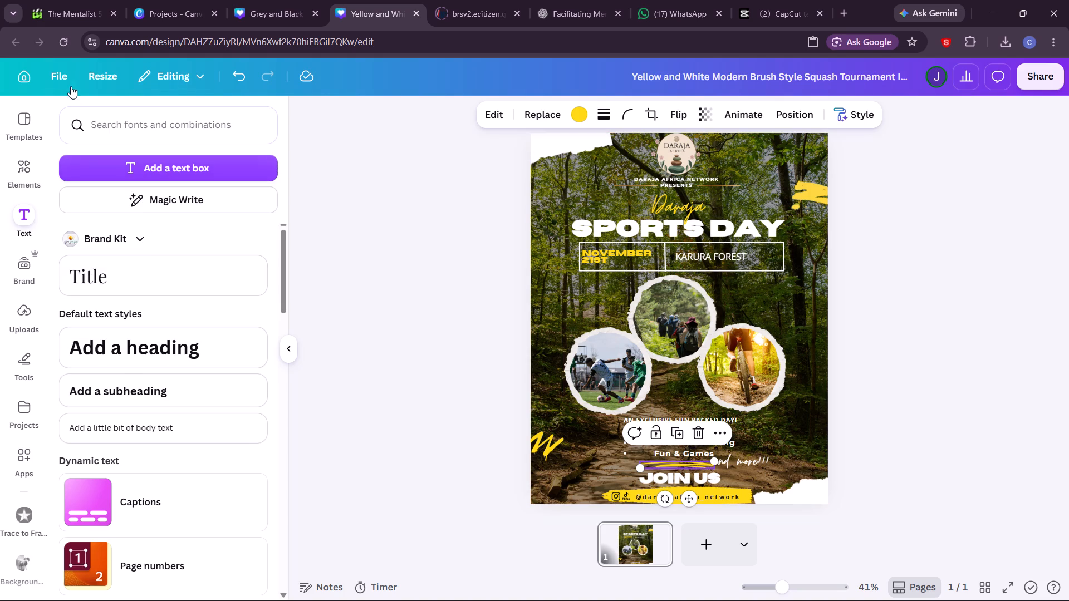
Open the download settings for exporting the poster as a PNG.
left_click(60, 73)
left_click(134, 402)
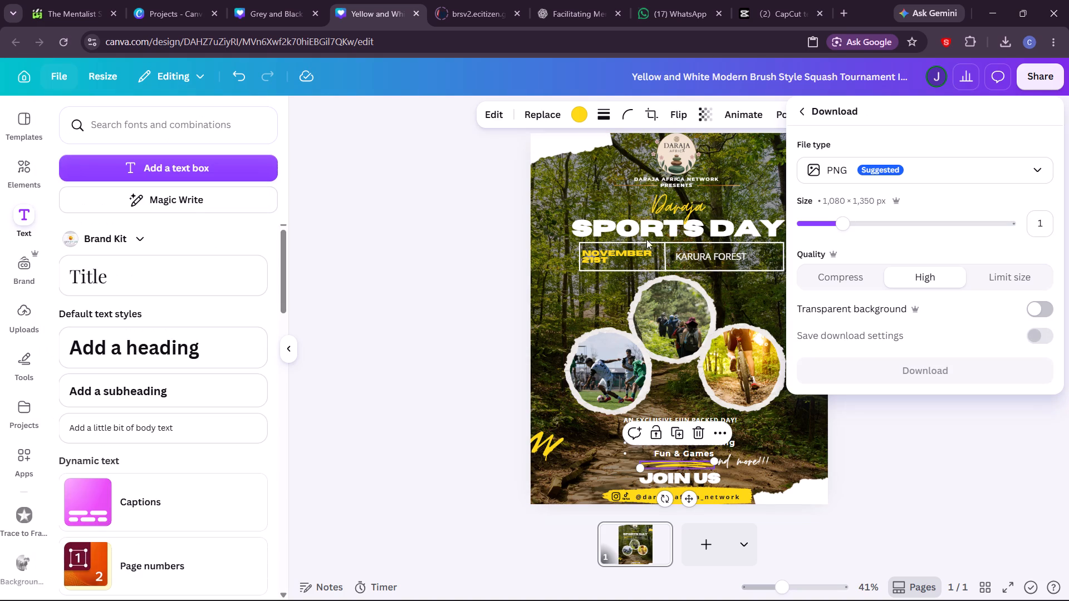